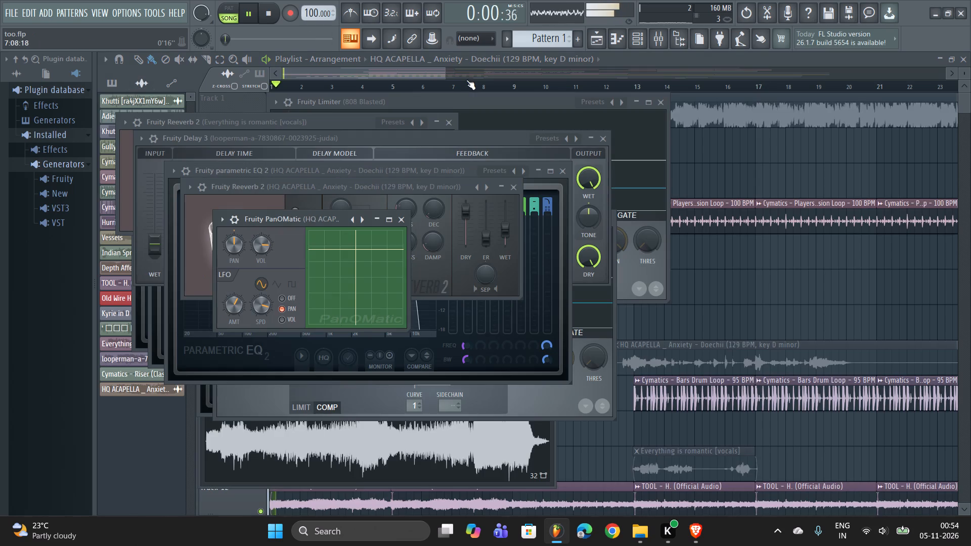
Widen the playlist timeline view, play the song from about bar 13 and review the arrangement's tracks.
left_click_drag(445, 75, 512, 68)
double_click(515, 68)
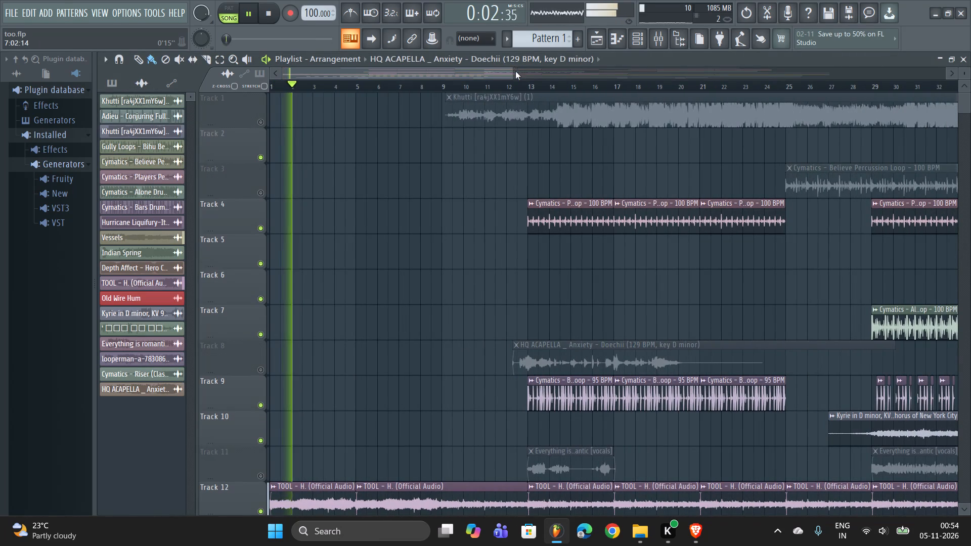
left_click(525, 86)
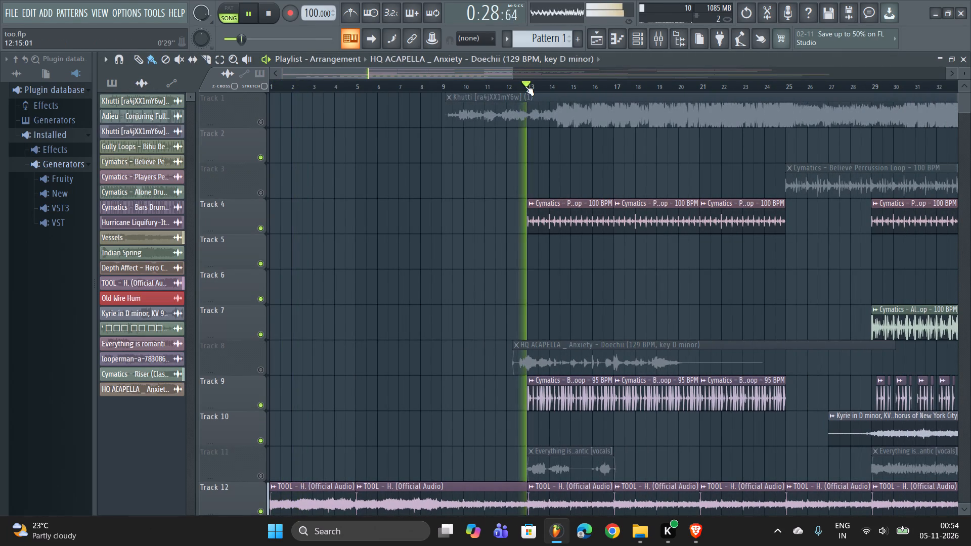
scroll(564, 264, "down", 3)
scroll(576, 323, "up", 1)
scroll(579, 342, "down", 3)
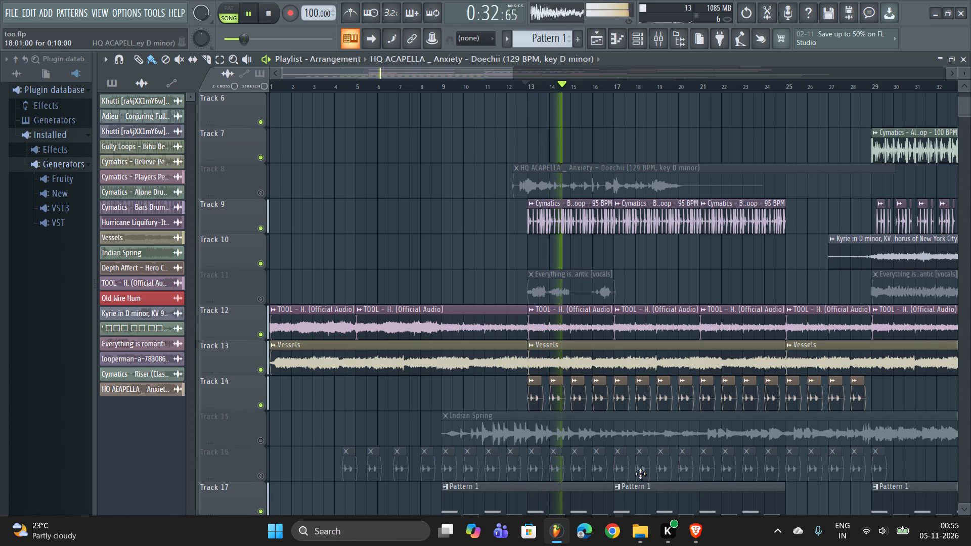
Import the LIza vocal audio file from the Downloads folder onto Track 7, starting at bar 1.
left_click(635, 540)
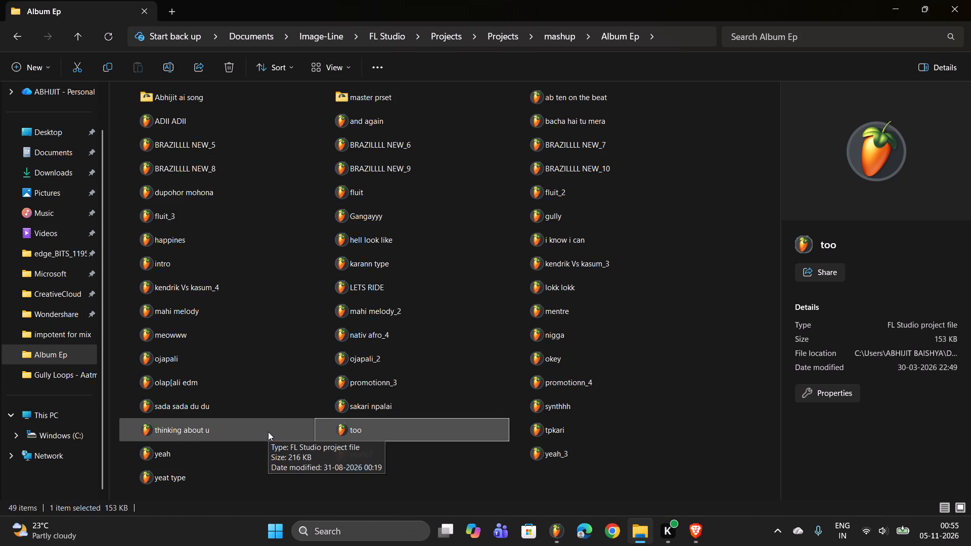
left_click(638, 531)
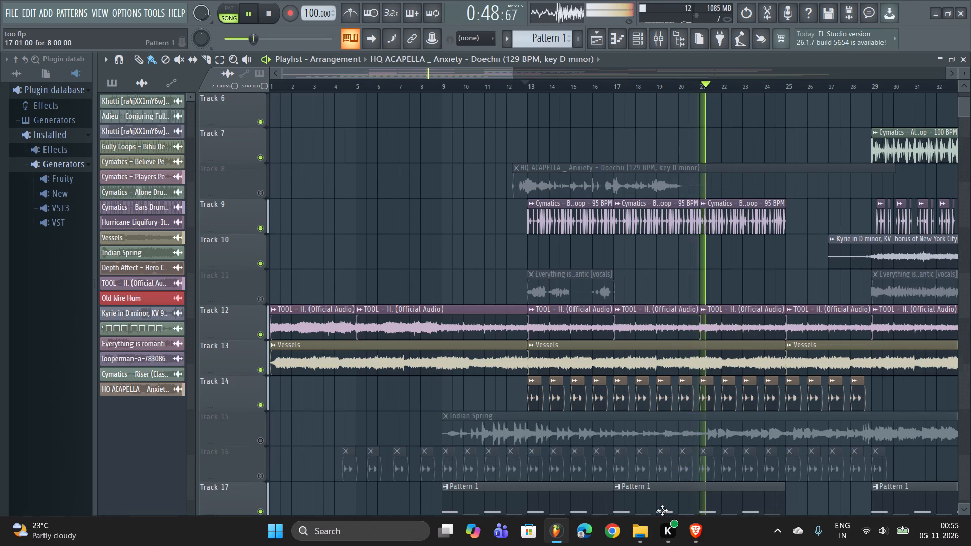
left_click(645, 525)
scroll(247, 316, "up", 1)
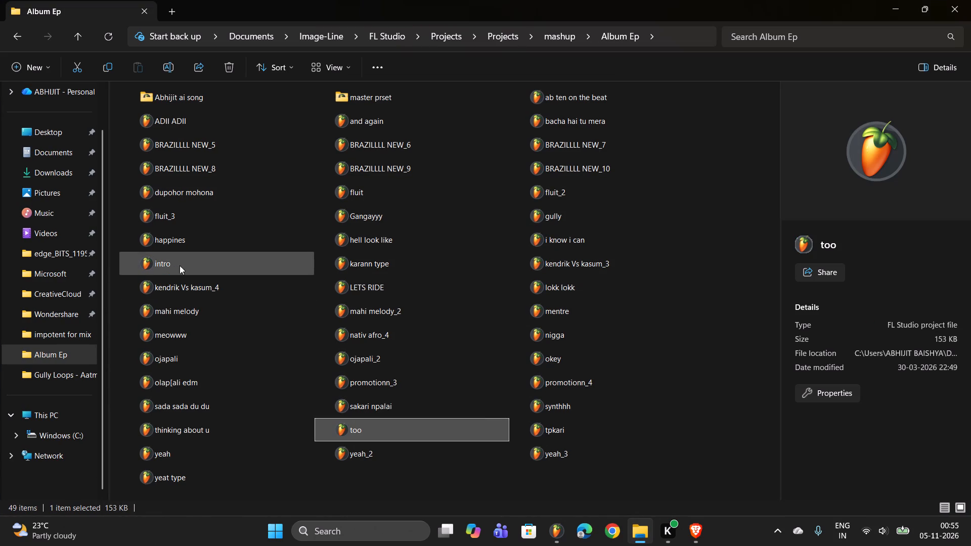
left_click(63, 180)
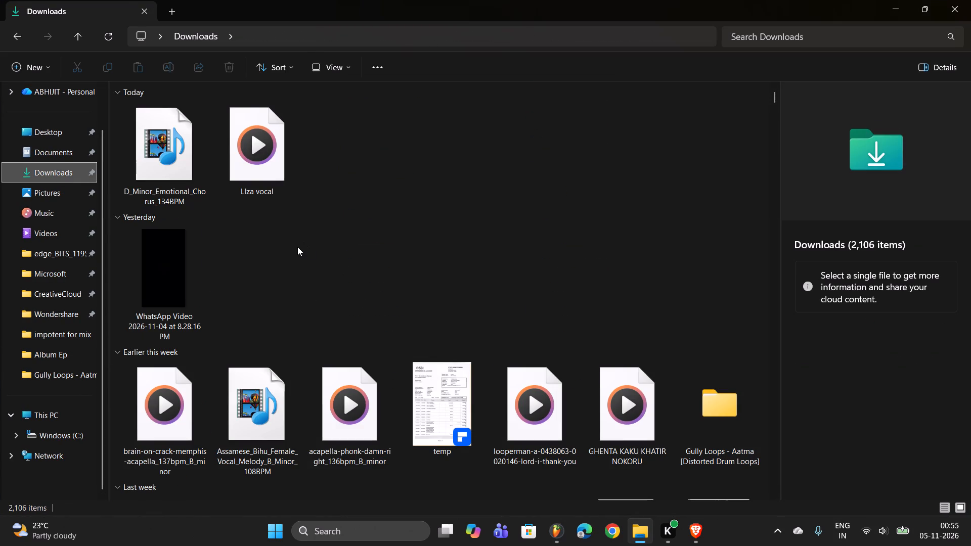
left_click(241, 147)
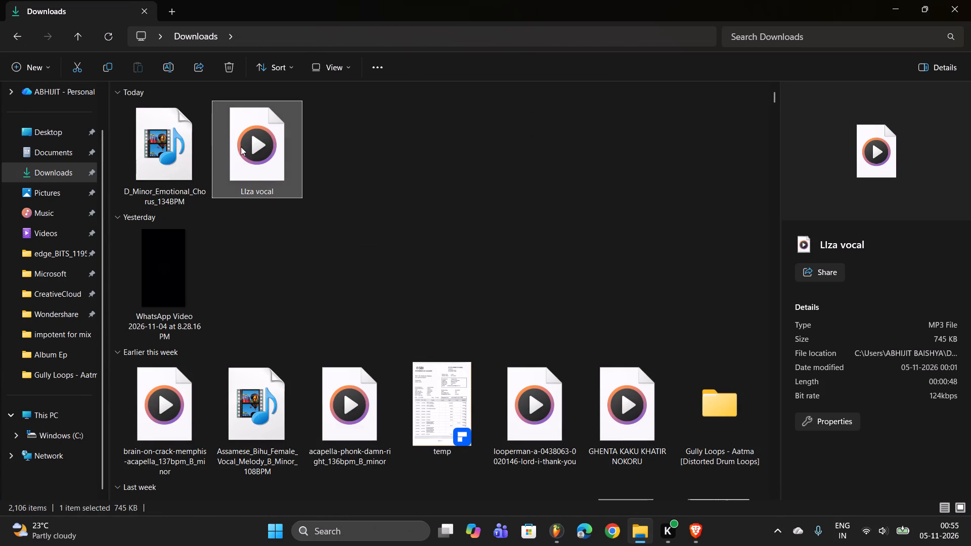
left_click_drag(236, 133, 350, 188)
key("alt+Tab")
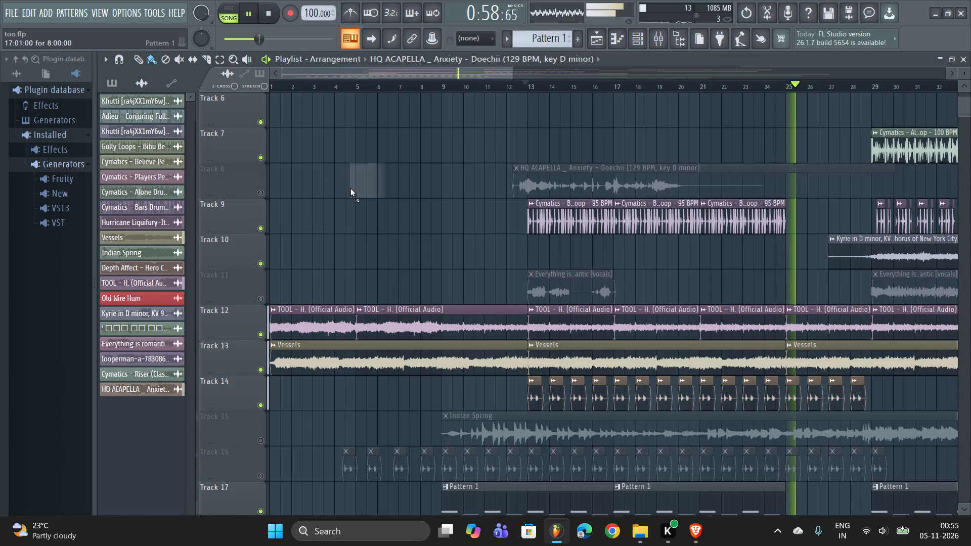
left_click_drag(350, 188, 349, 139)
left_click_drag(404, 137, 337, 138)
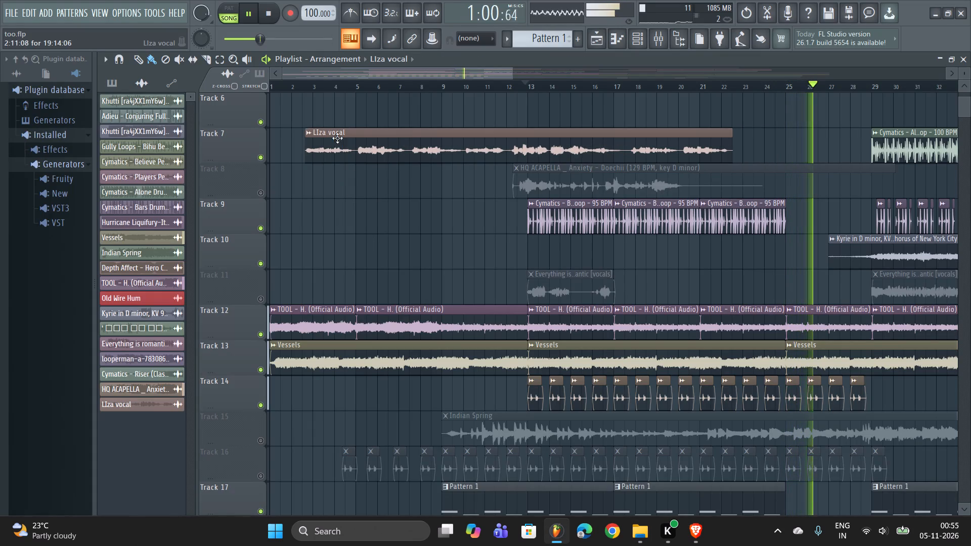
left_click_drag(337, 138, 232, 135)
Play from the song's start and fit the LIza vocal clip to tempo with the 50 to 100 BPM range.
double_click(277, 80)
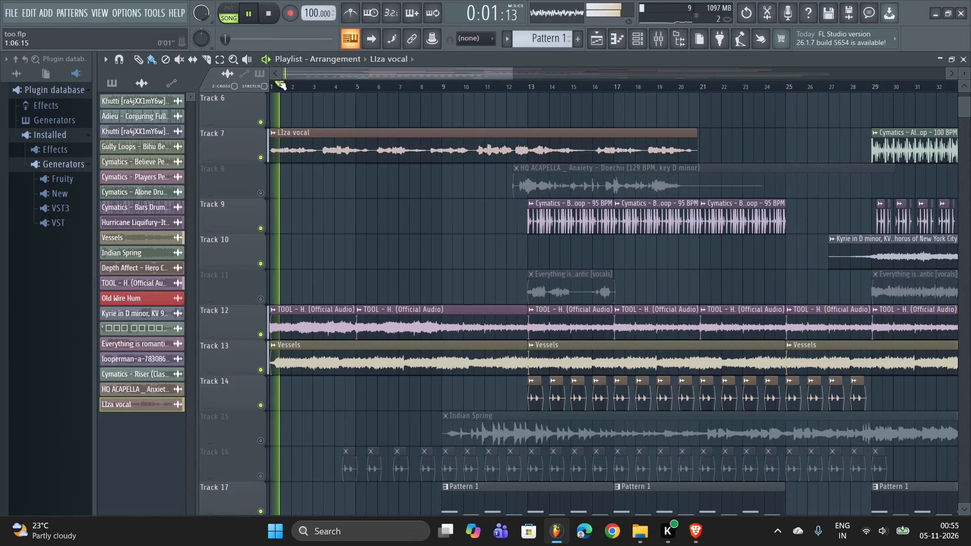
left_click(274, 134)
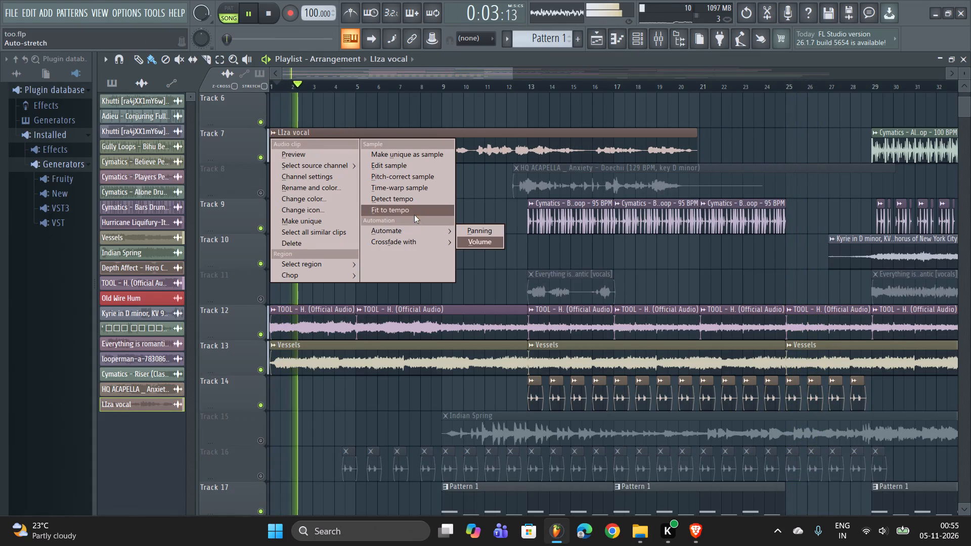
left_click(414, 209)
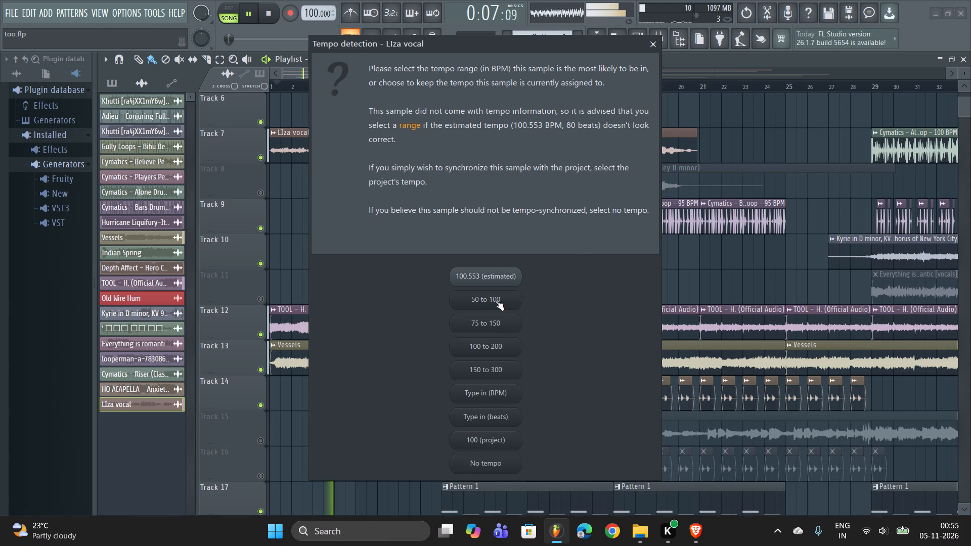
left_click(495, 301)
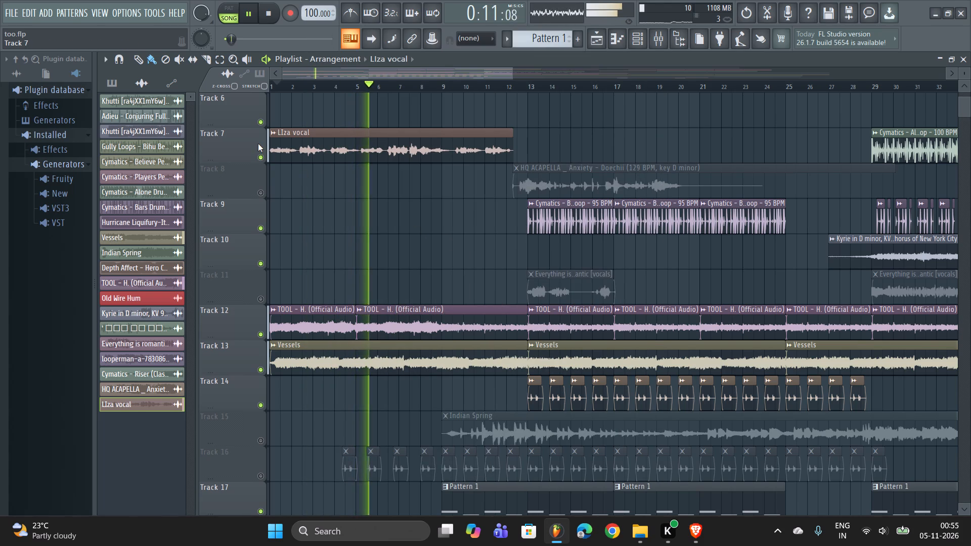
Fit the LIza vocal clip to tempo again using the 75 to 150 BPM range.
left_click(277, 130)
left_click(370, 208)
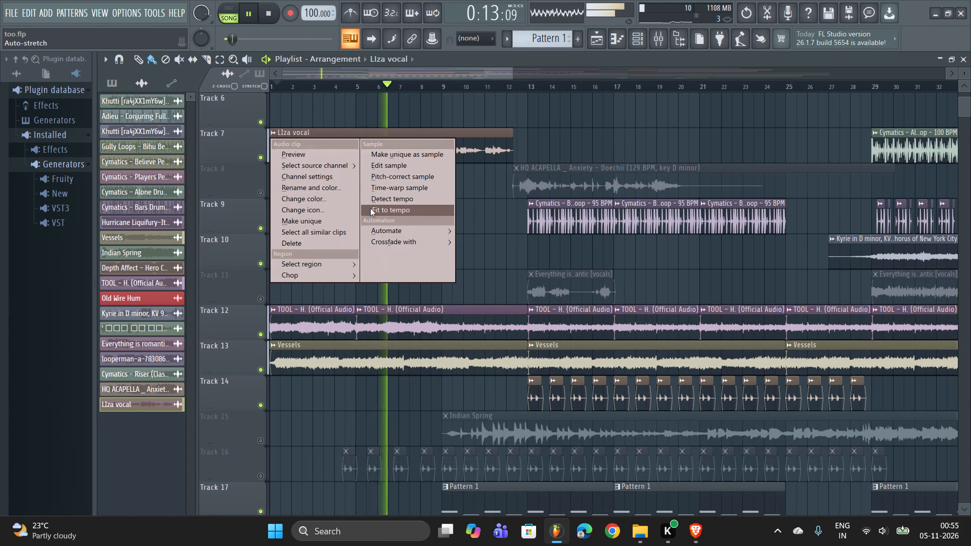
left_click(492, 320)
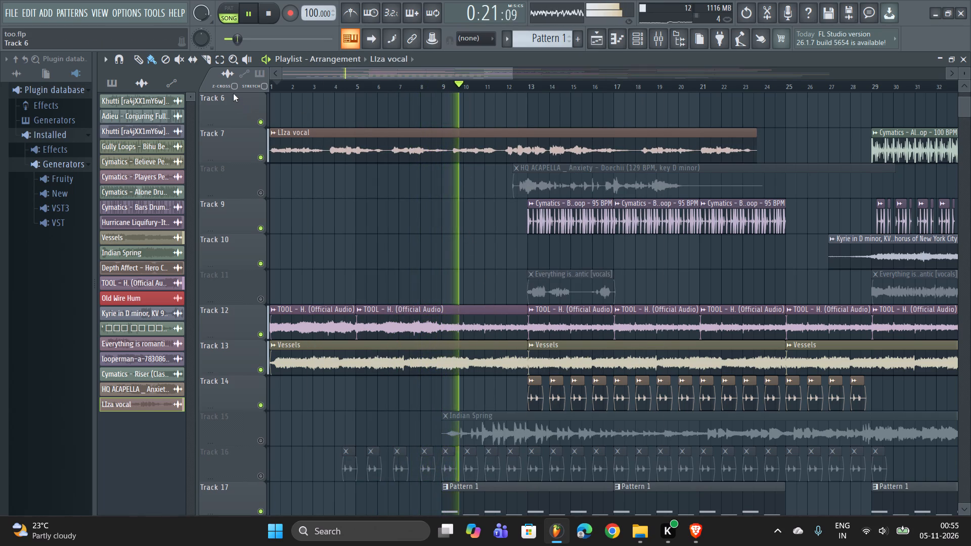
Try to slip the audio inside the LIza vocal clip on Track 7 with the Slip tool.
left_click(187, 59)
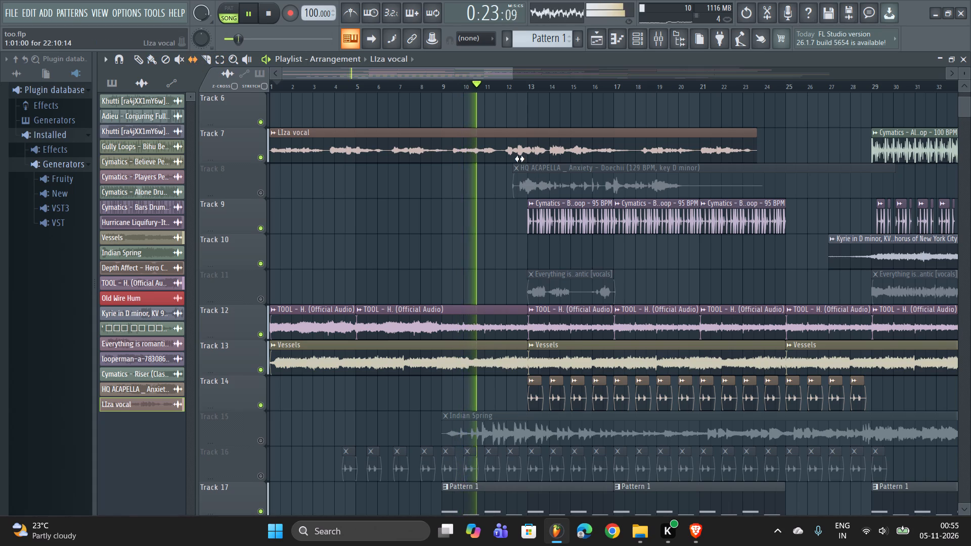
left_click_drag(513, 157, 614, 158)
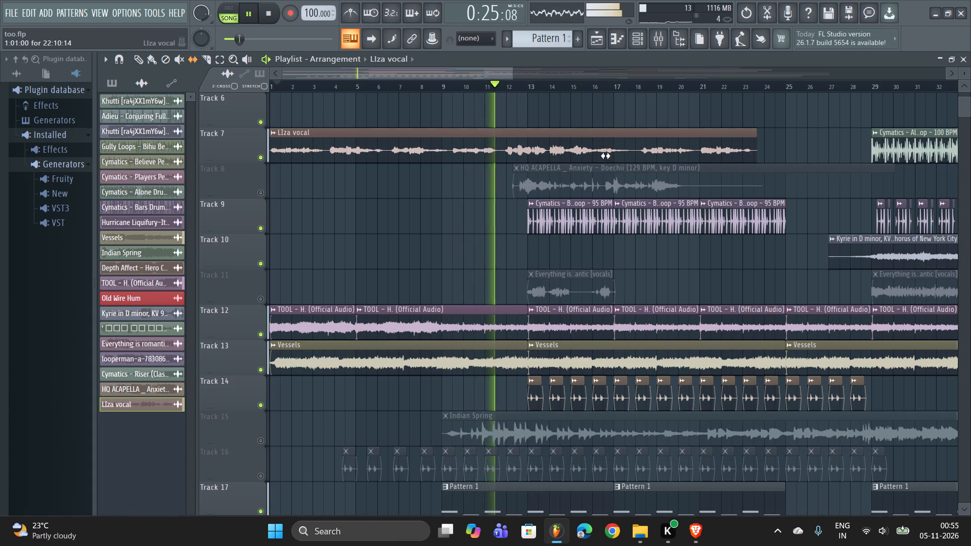
Set the main snap to Line.
left_click(475, 39)
left_click(473, 49)
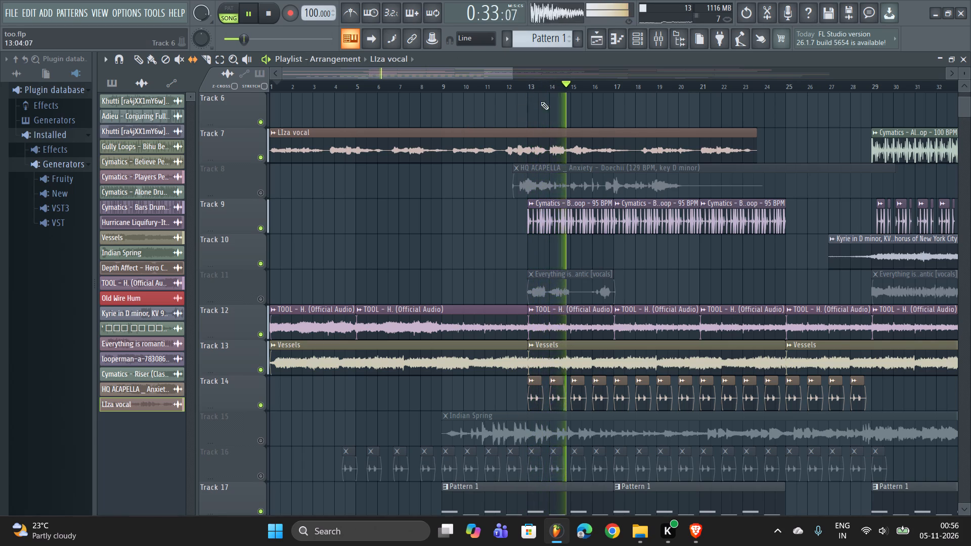
Mute Track 12 with the TOOL - H. clips and Track 13 with the Vessels clips.
scroll(542, 181, "down", 4)
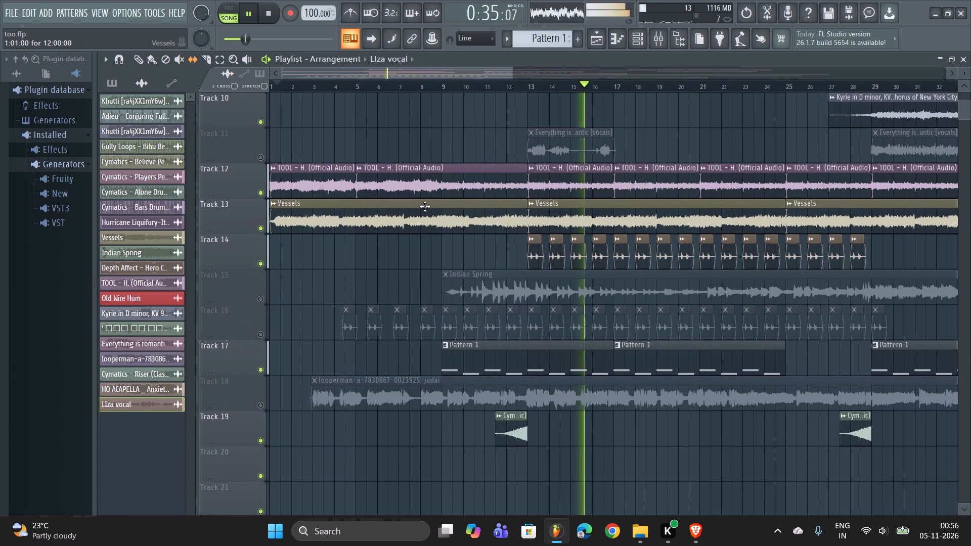
left_click(262, 194)
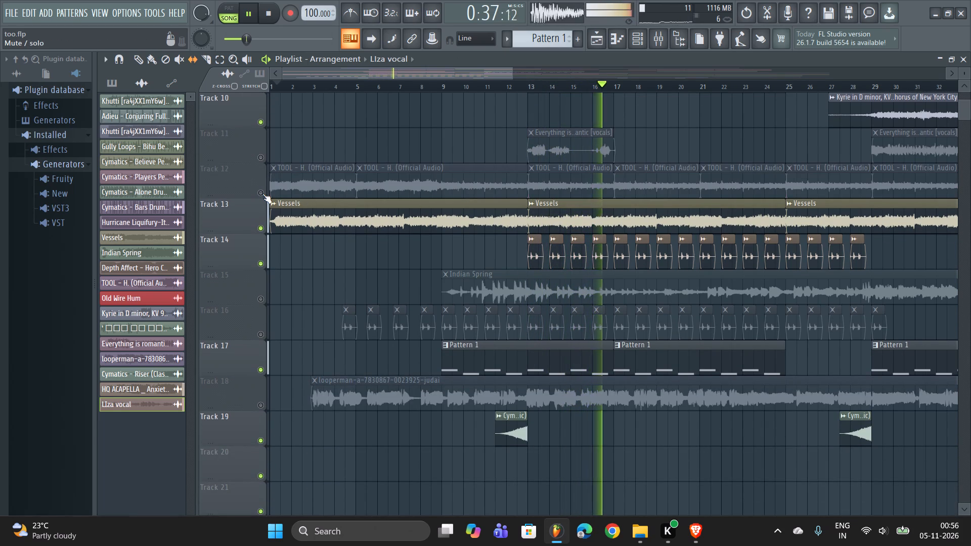
left_click(263, 224)
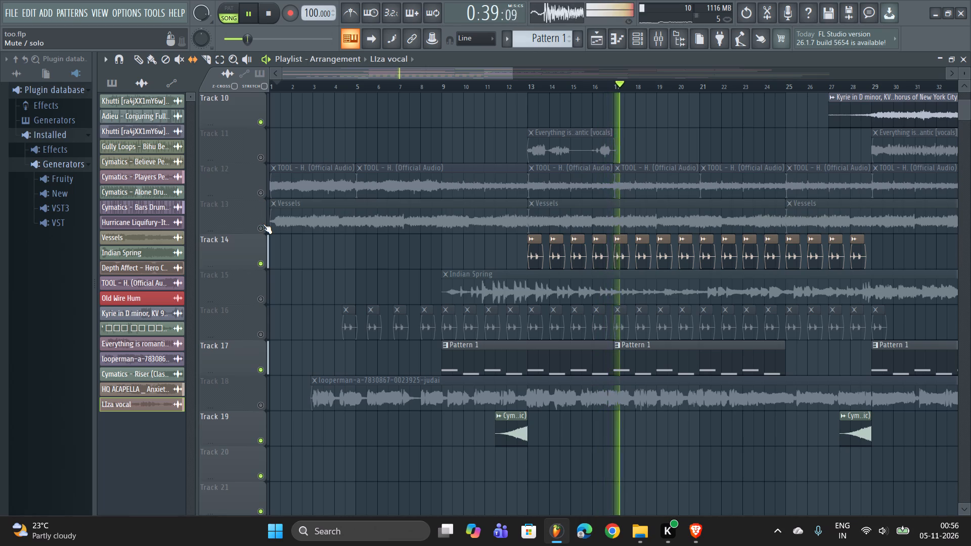
Route the LIza vocal channel to mixer Insert 14.
scroll(263, 224, "up", 5)
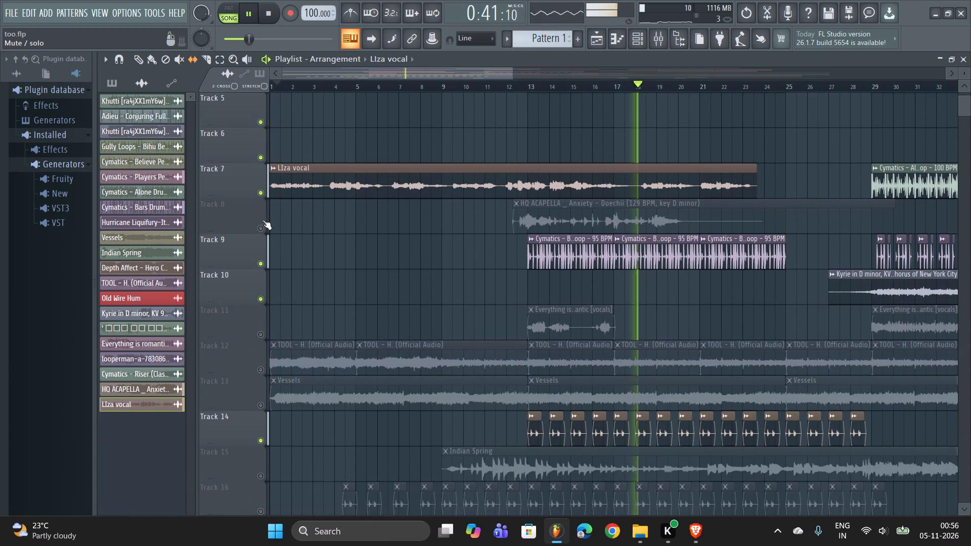
double_click(379, 174)
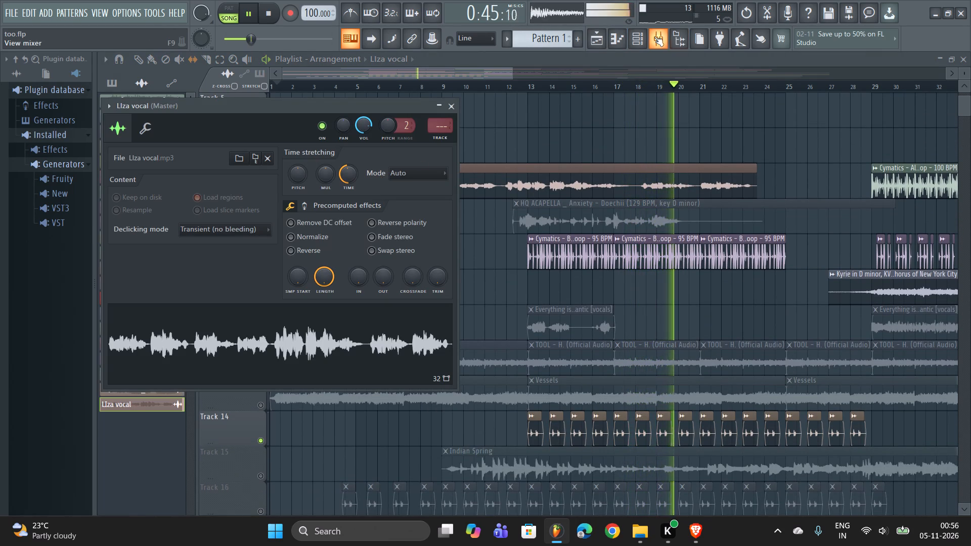
double_click(654, 36)
double_click(654, 43)
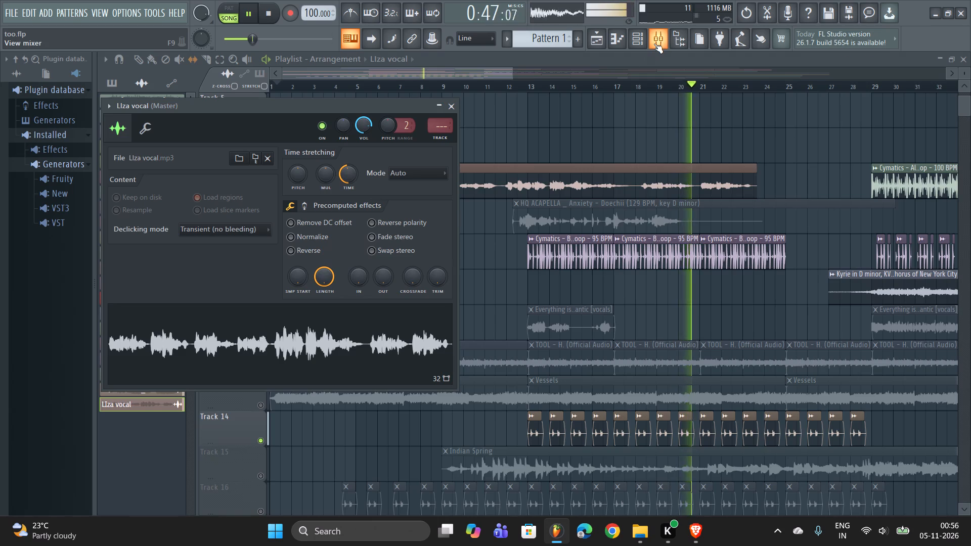
left_click(654, 43)
left_click(543, 167)
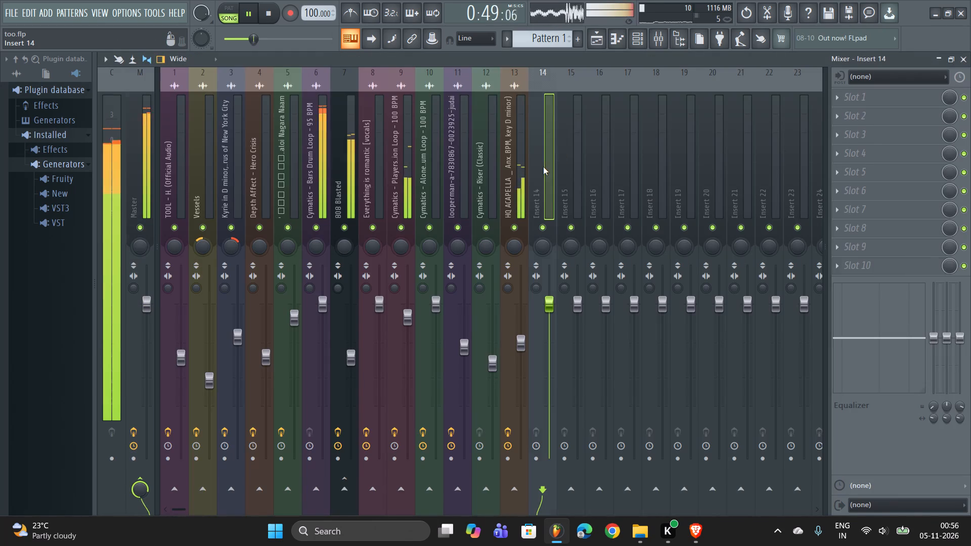
right_click(544, 167)
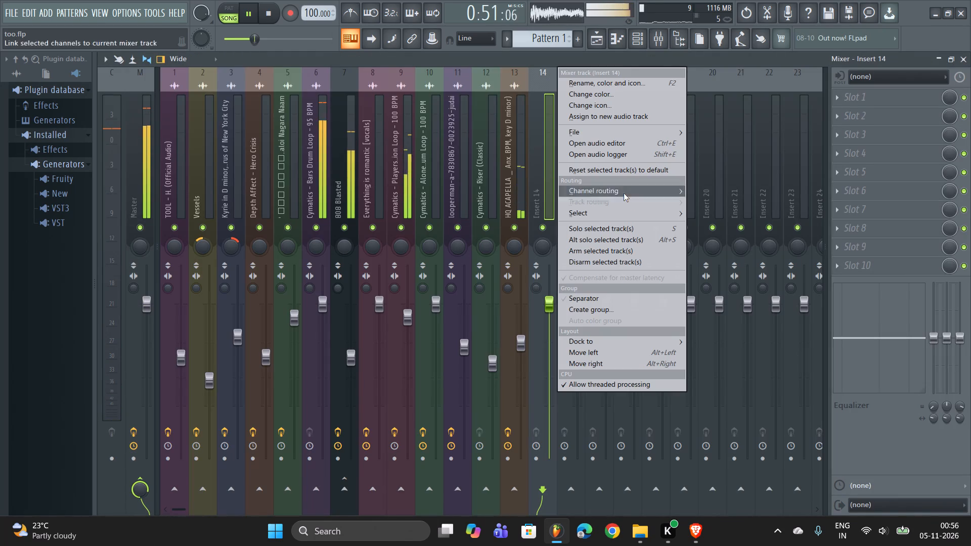
left_click(701, 190)
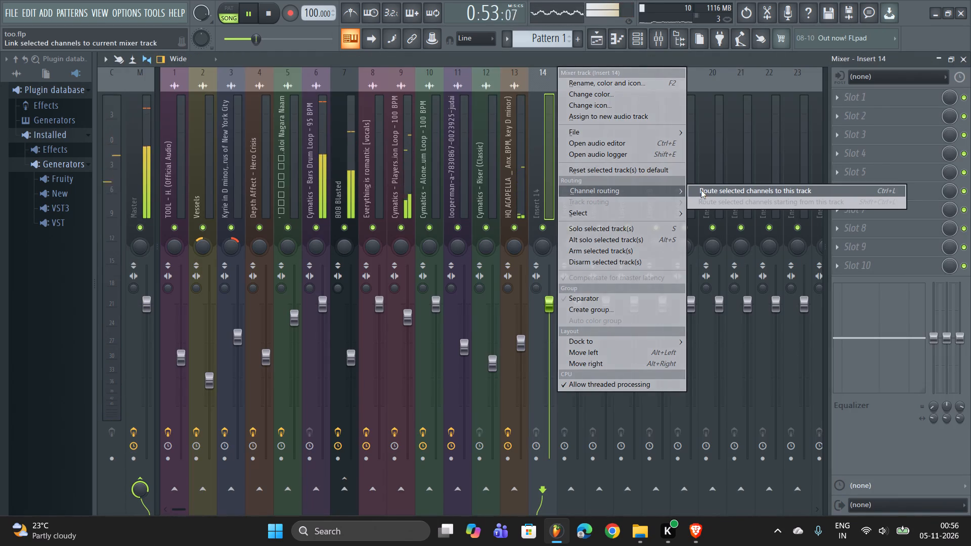
Restart playback and slightly lower the LIza vocal mixer track's volume, closing the mixer when finished.
key("space")
key("space")
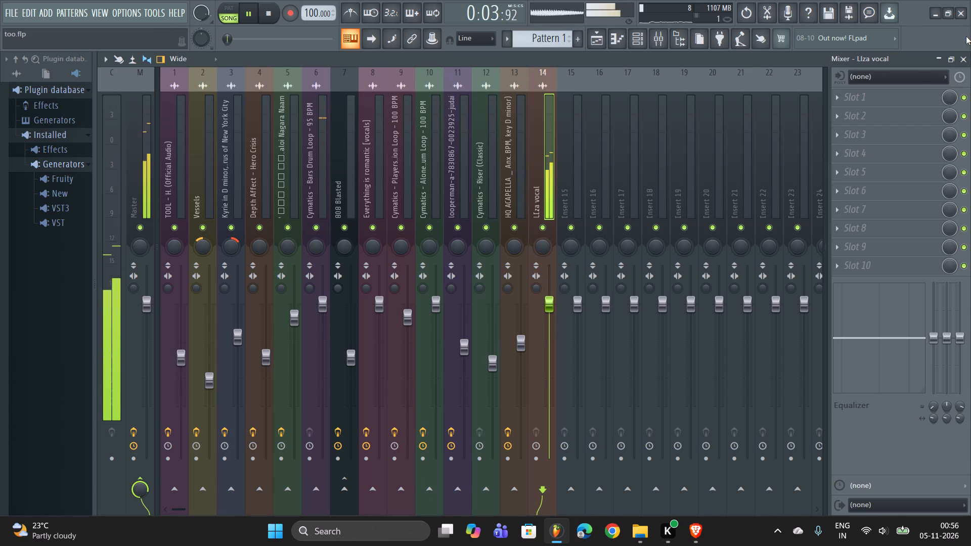
left_click_drag(551, 309, 547, 326)
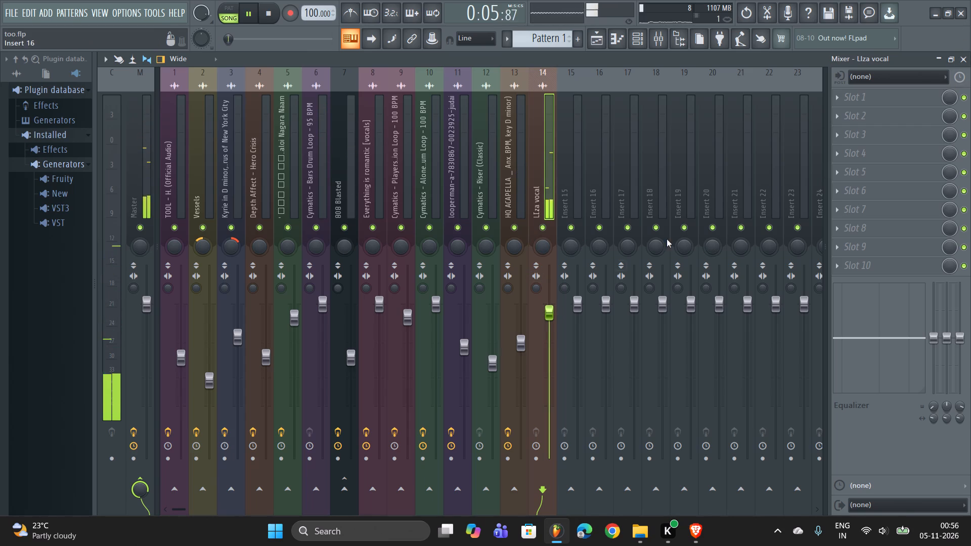
left_click(964, 52)
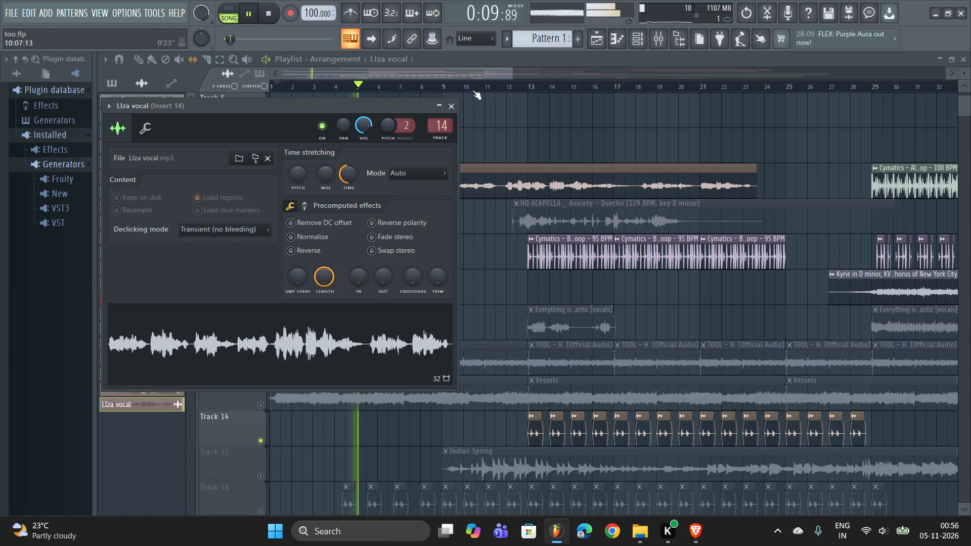
Play the song from about bar 10 to hear the LIza vocal against the unmuted tracks, ending with playback stopped.
left_click(475, 89)
scroll(470, 111, "down", 5)
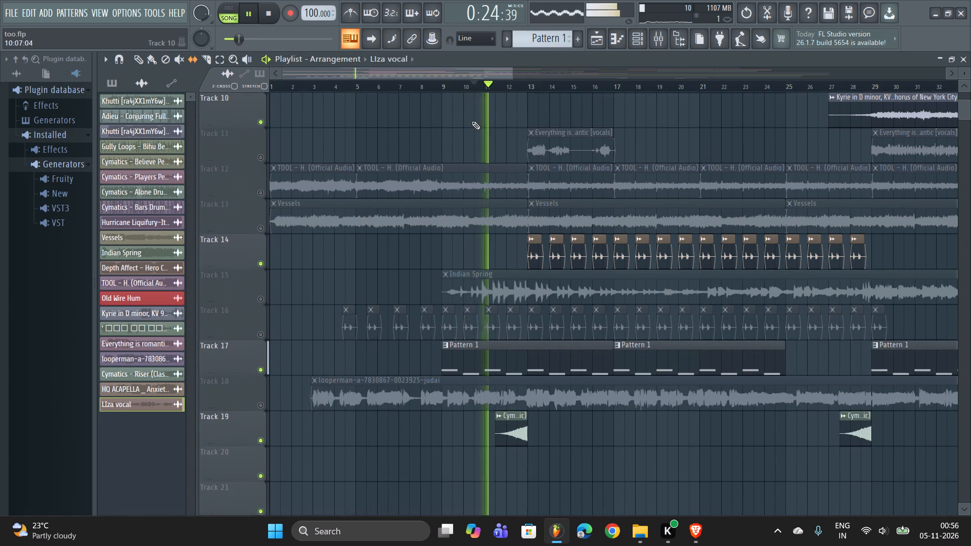
scroll(473, 126, "down", 2)
scroll(473, 126, "up", 1)
scroll(473, 126, "down", 1)
scroll(525, 118, "up", 5)
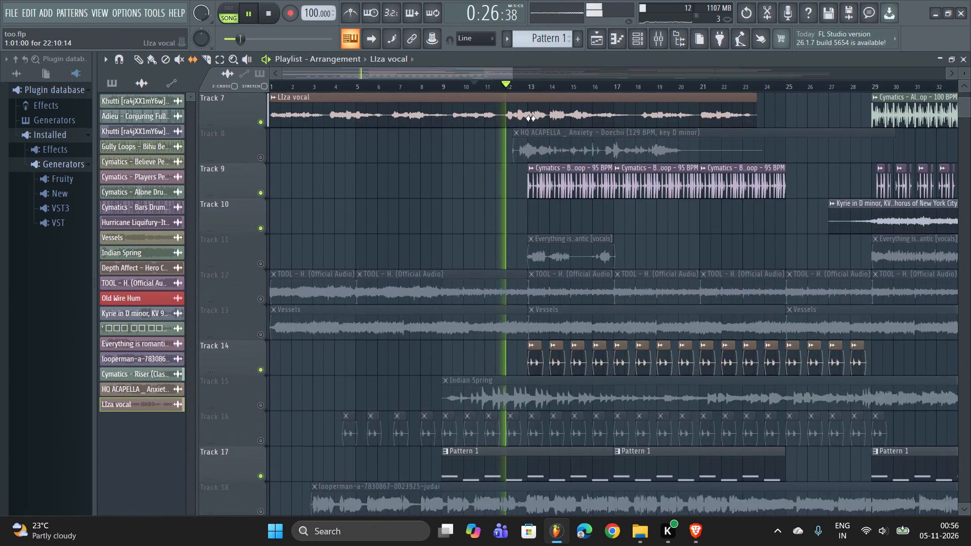
scroll(538, 119, "up", 2)
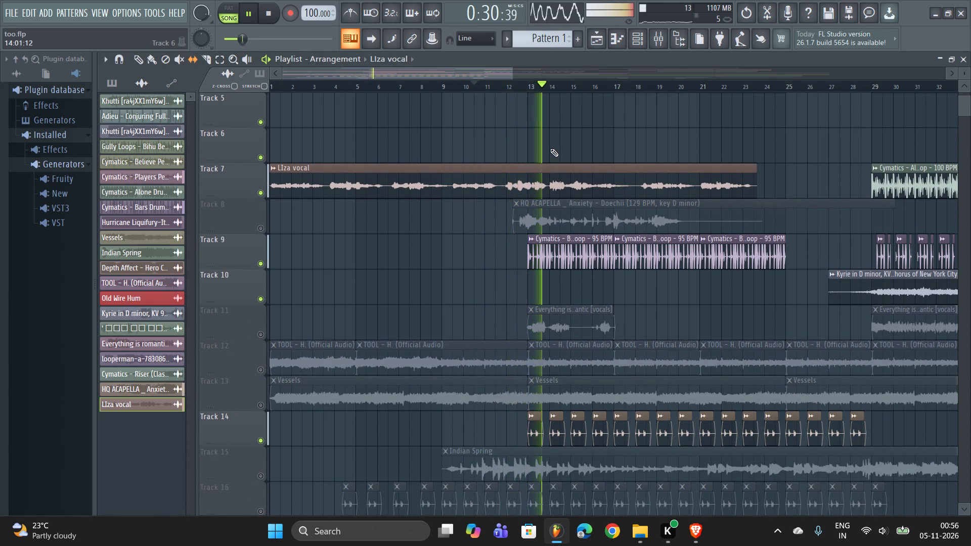
key("space")
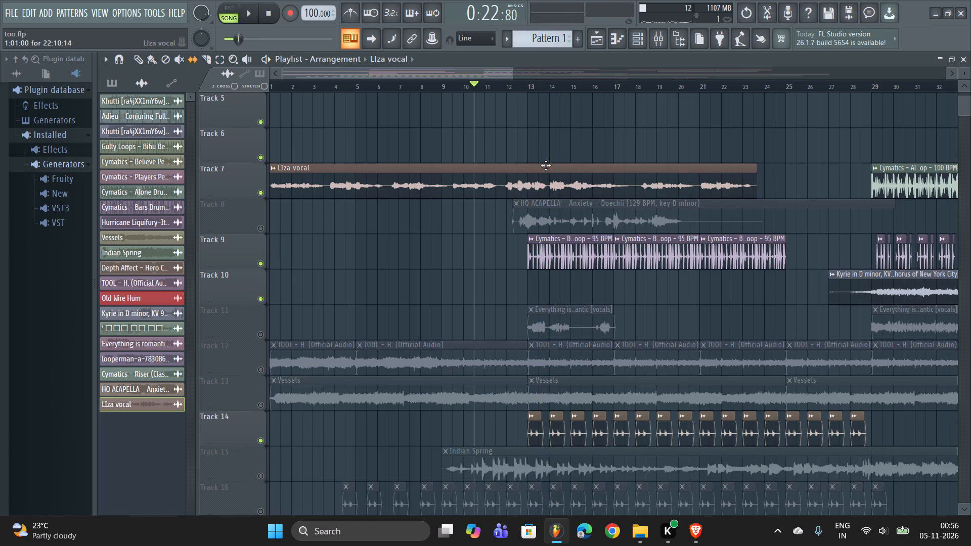
Move the LIza vocal clip to start at bar 9 on Track 6, starting playback to check its placement.
left_click_drag(537, 187, 629, 175)
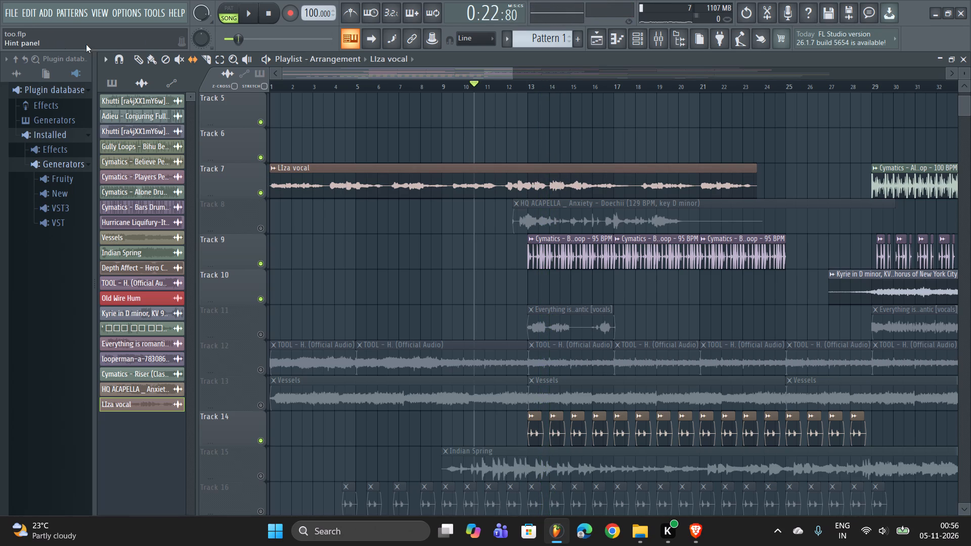
left_click(143, 56)
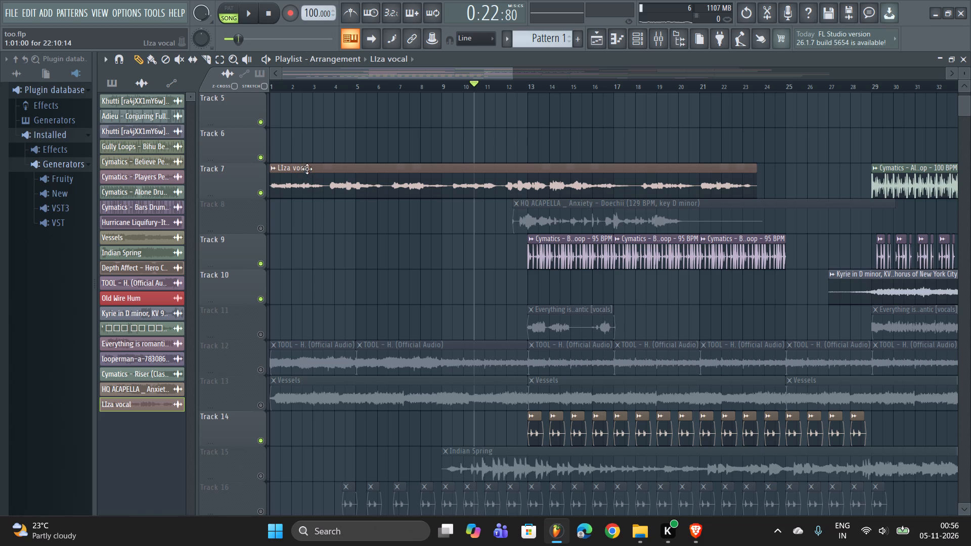
left_click_drag(307, 169, 490, 168)
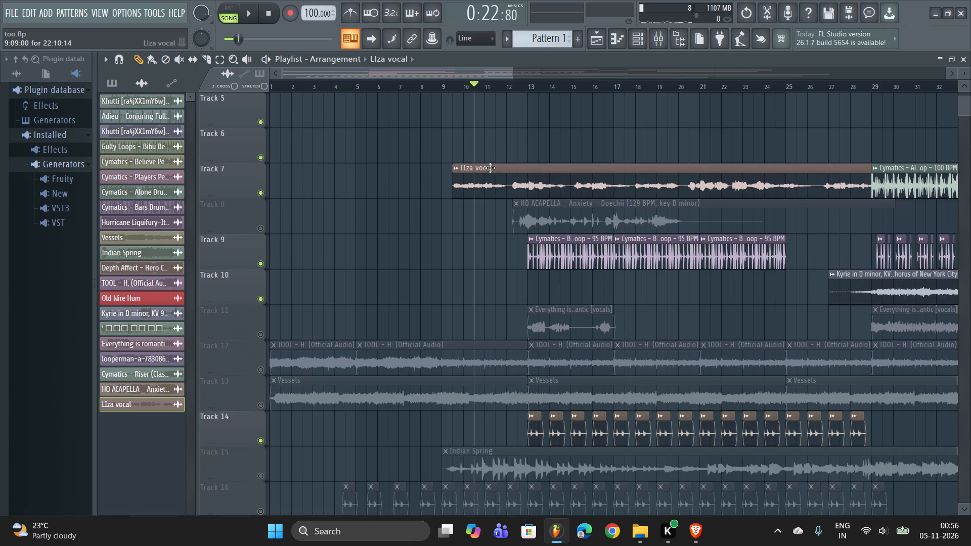
left_click_drag(490, 168, 476, 170)
key("space")
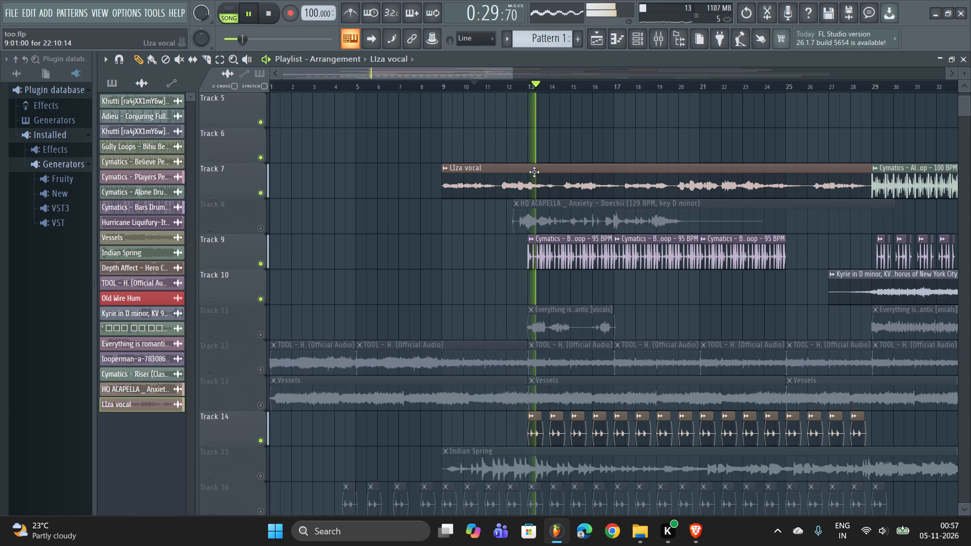
left_click_drag(534, 172, 530, 123)
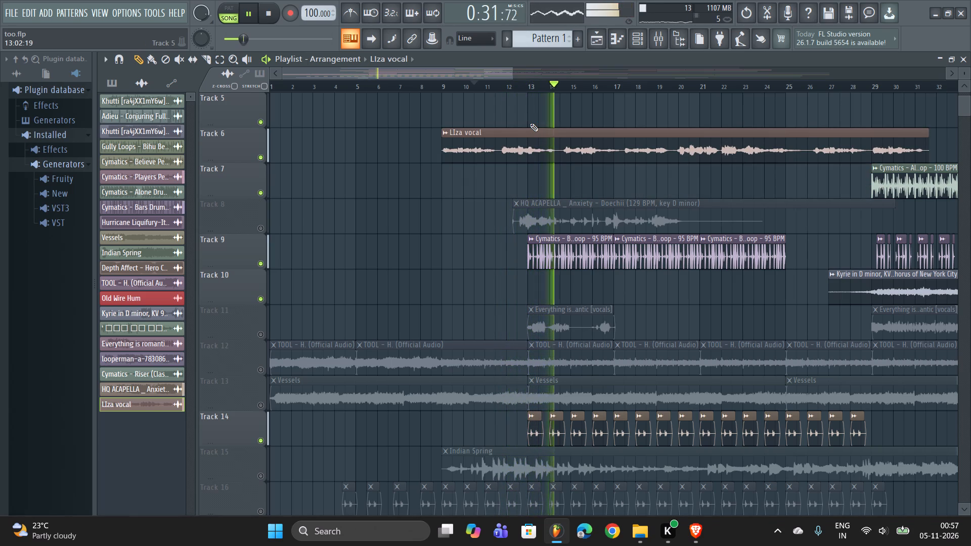
Audition Track 8's HQ ACAPELLA _ Anxiety clip by unmuting it and replaying the song from about bar 16.
scroll(519, 114, "up", 1)
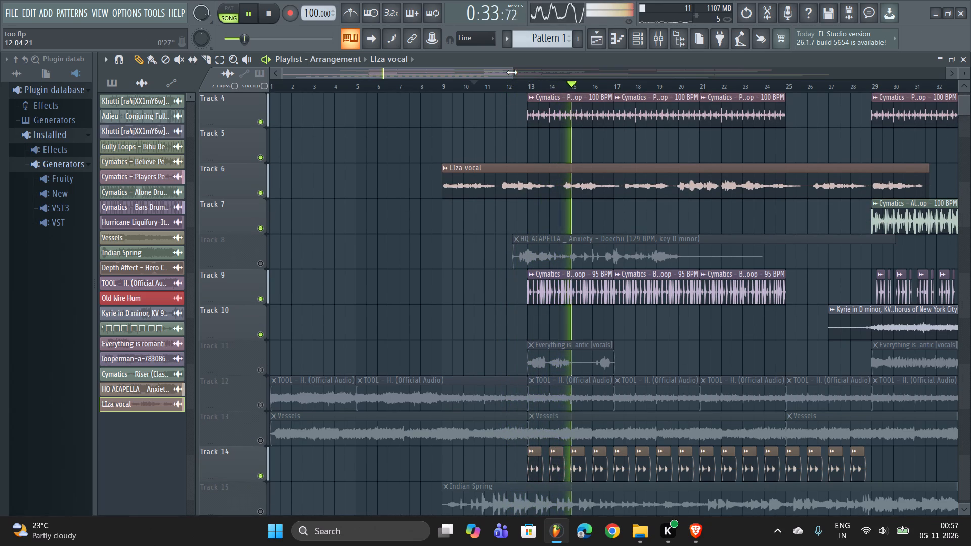
left_click_drag(512, 72, 665, 87)
scroll(632, 132, "down", 2)
scroll(571, 175, "down", 1)
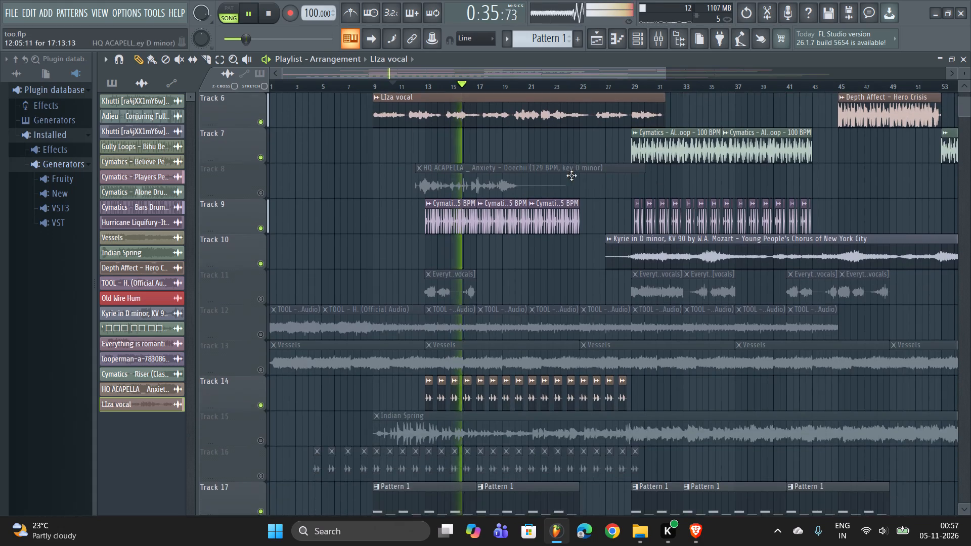
scroll(571, 175, "down", 2)
scroll(554, 205, "up", 1)
scroll(552, 206, "down", 2)
scroll(547, 203, "up", 17)
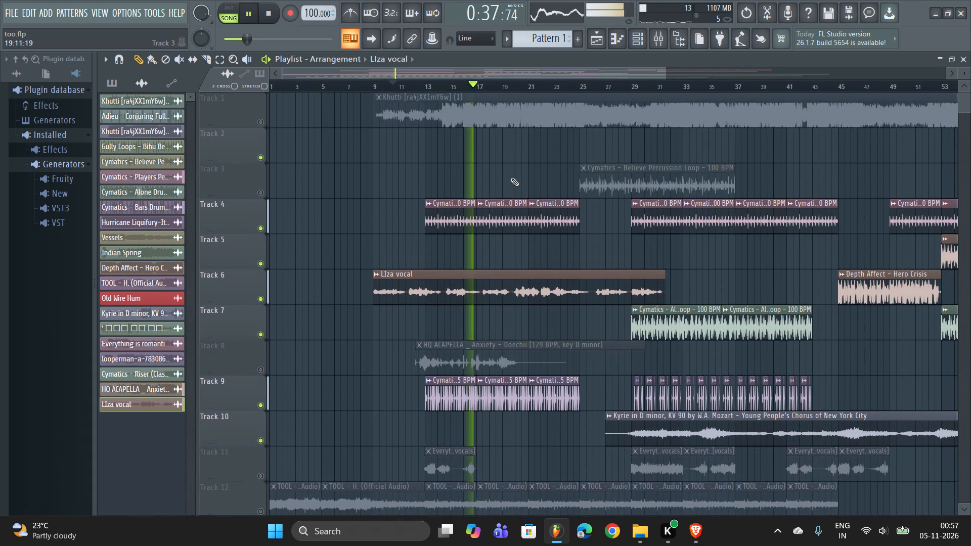
scroll(445, 168, "down", 7)
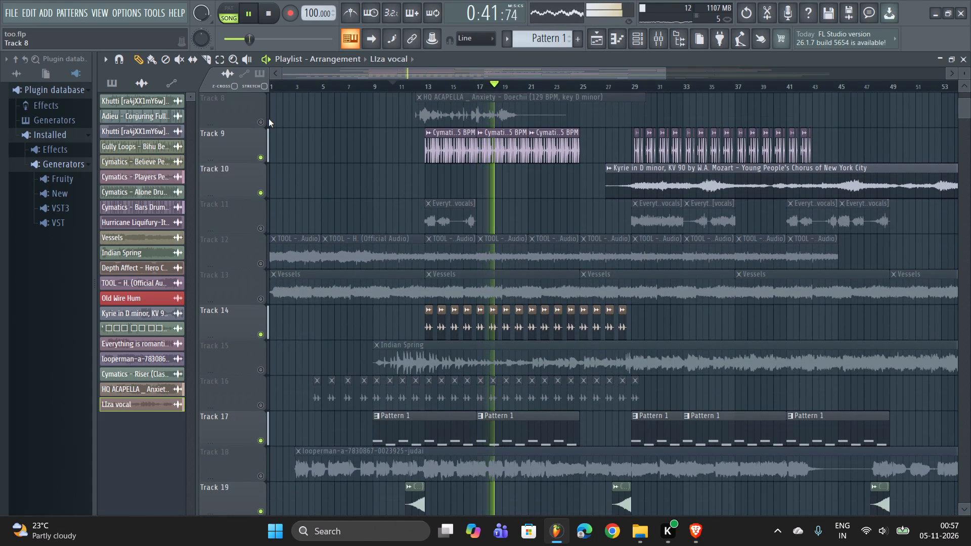
left_click(258, 117)
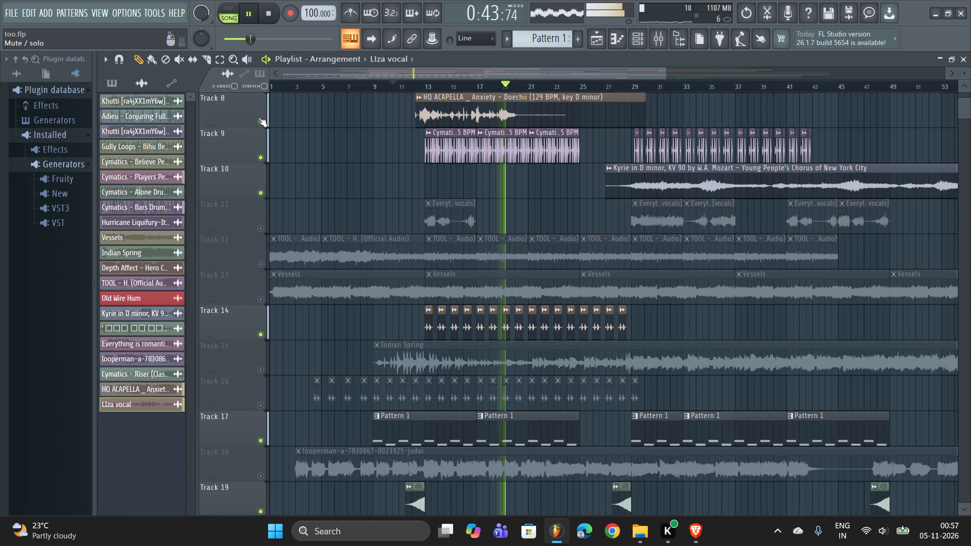
left_click(465, 82)
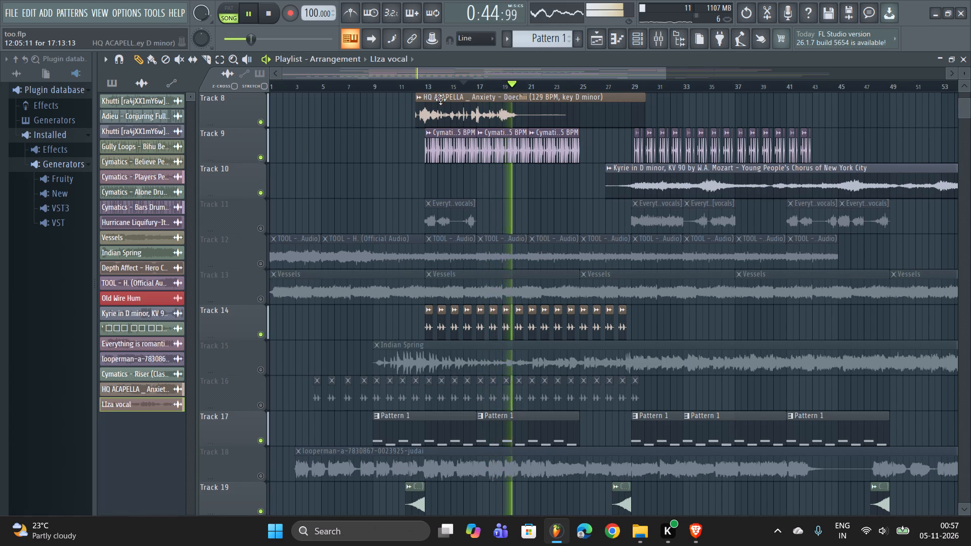
Slip the HQ ACAPELLA _ Anxiety clip's audio to an earlier passage and start the clip just before bar 13.
left_click_drag(434, 103, 447, 115)
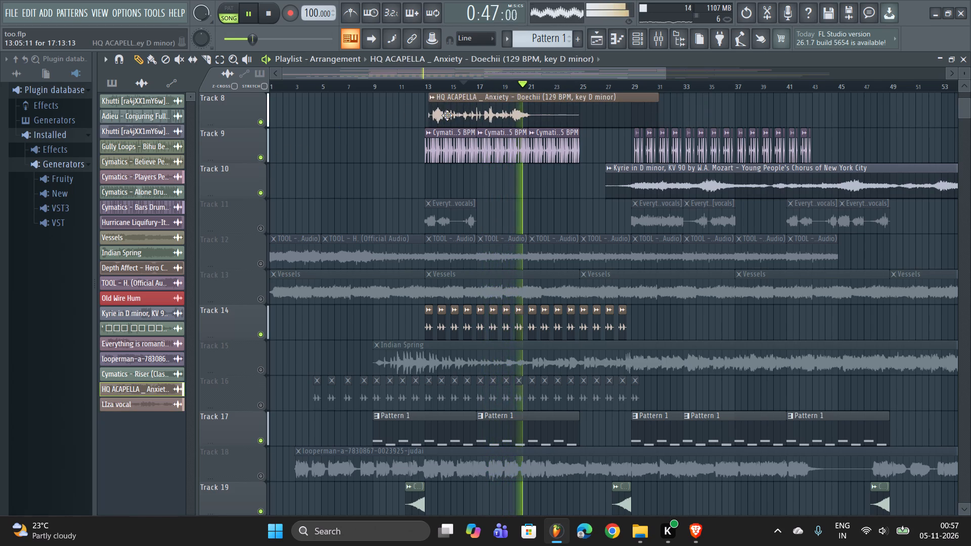
left_click(195, 57)
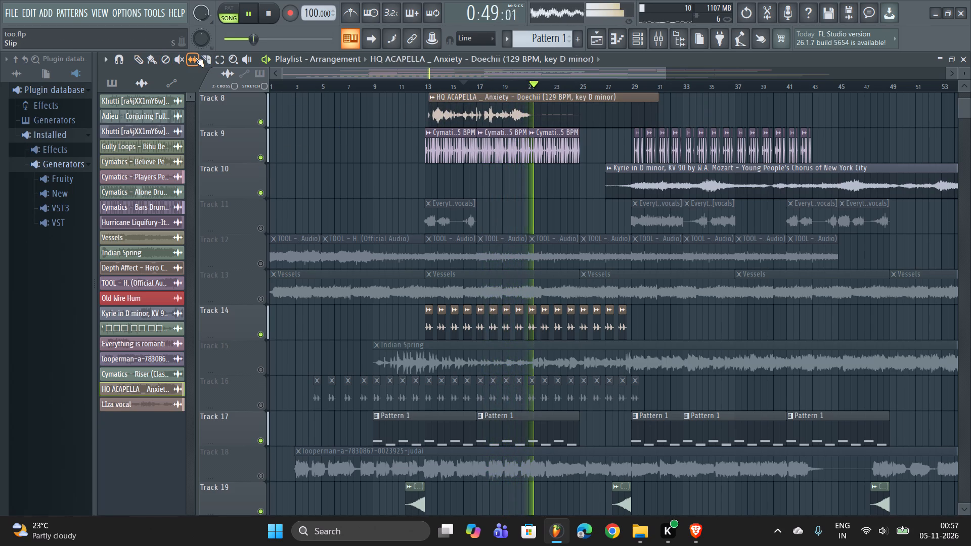
left_click_drag(539, 109, 625, 112)
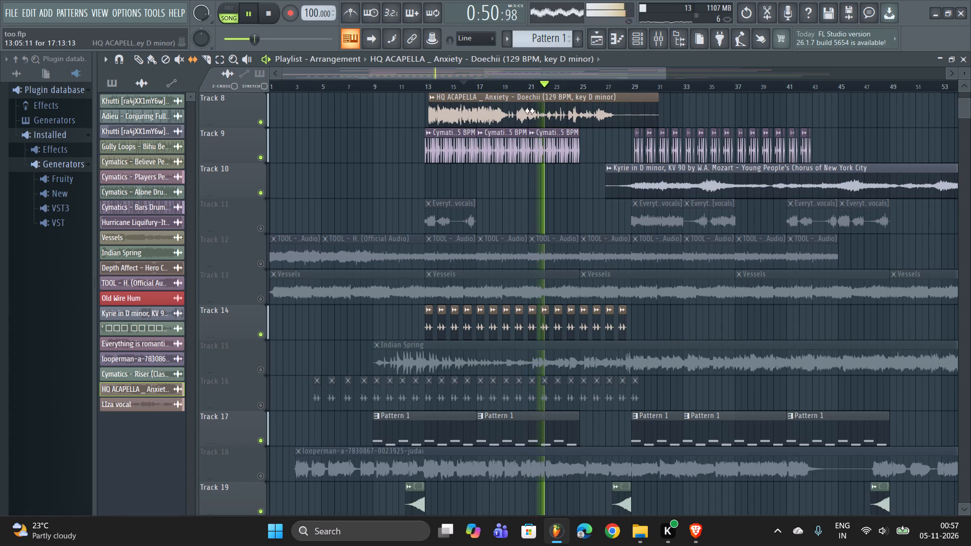
left_click(445, 90)
left_click_drag(470, 96, 463, 97)
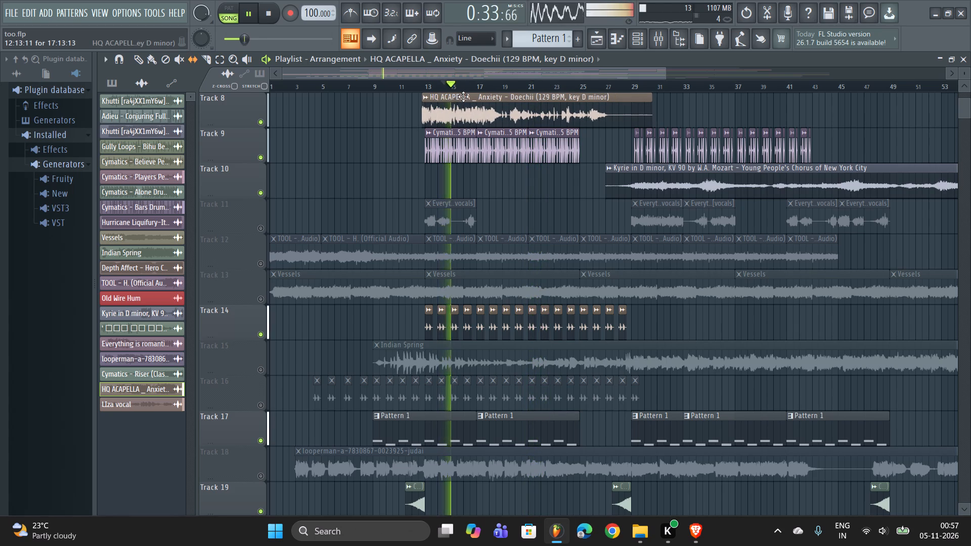
left_click_drag(463, 97, 462, 97)
double_click(462, 97)
right_click(364, 122)
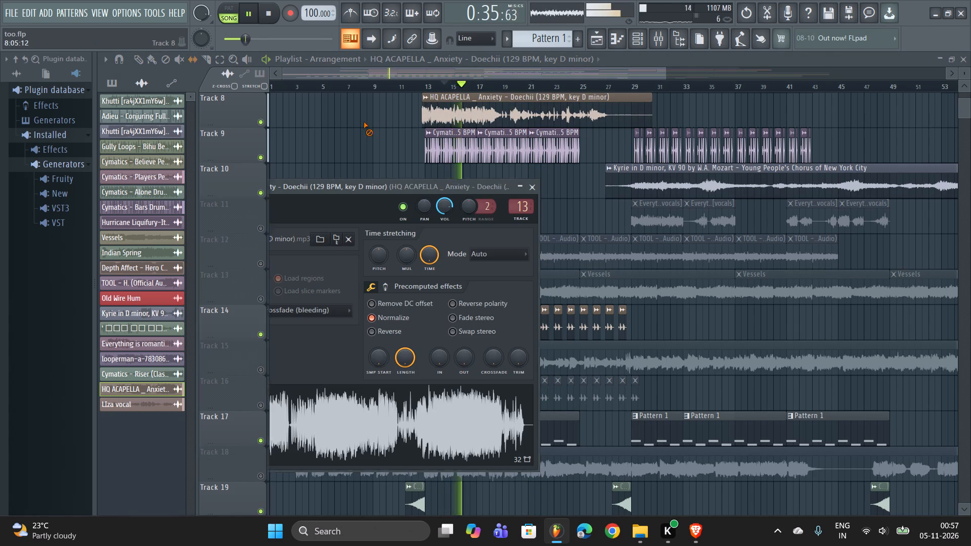
Mute Track 8 with the HQ ACAPELLA clip and save the project.
left_click(262, 127)
scroll(350, 181, "up", 3)
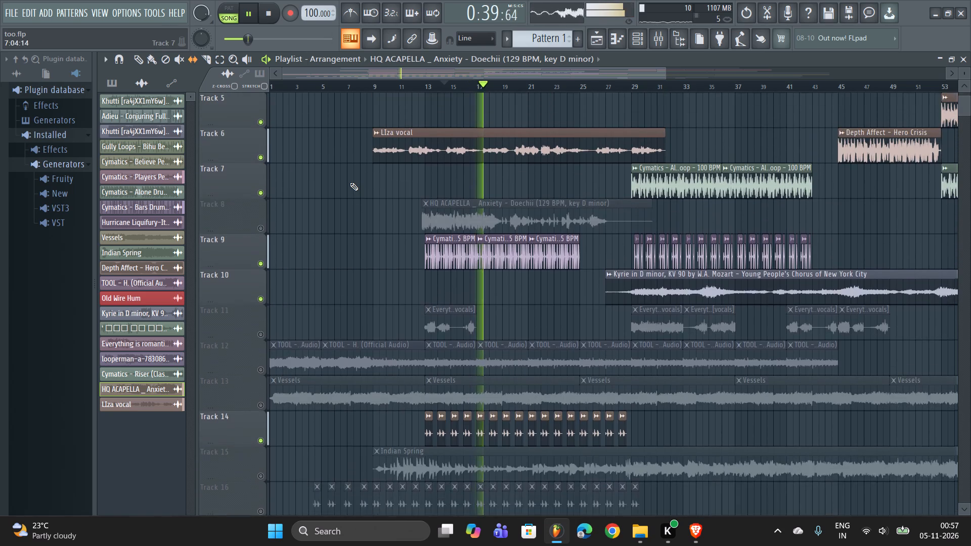
scroll(350, 183, "up", 5)
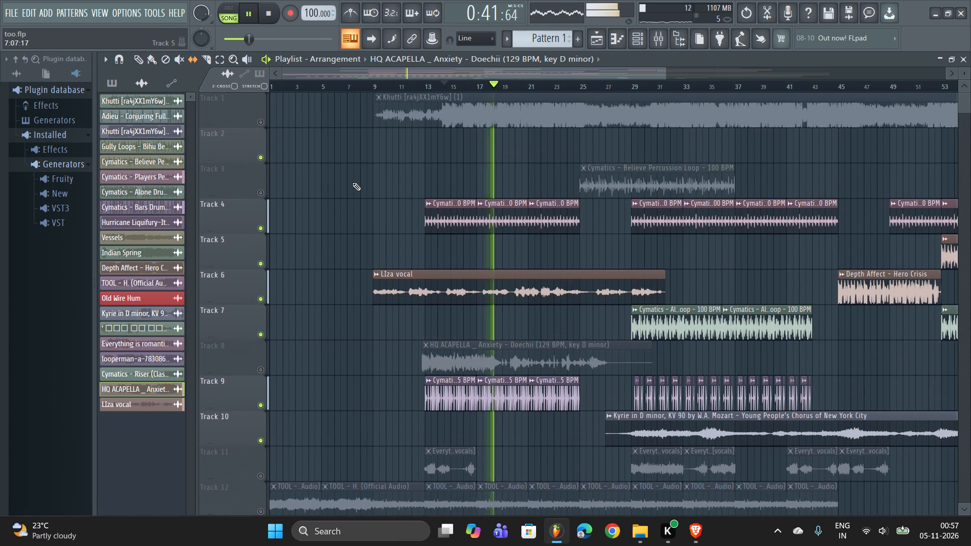
key("ctrl+s")
Audition Track 13's Vessels clips and Track 15's Indian Spring clip, unmuting and muting each in turn.
scroll(378, 193, "down", 5)
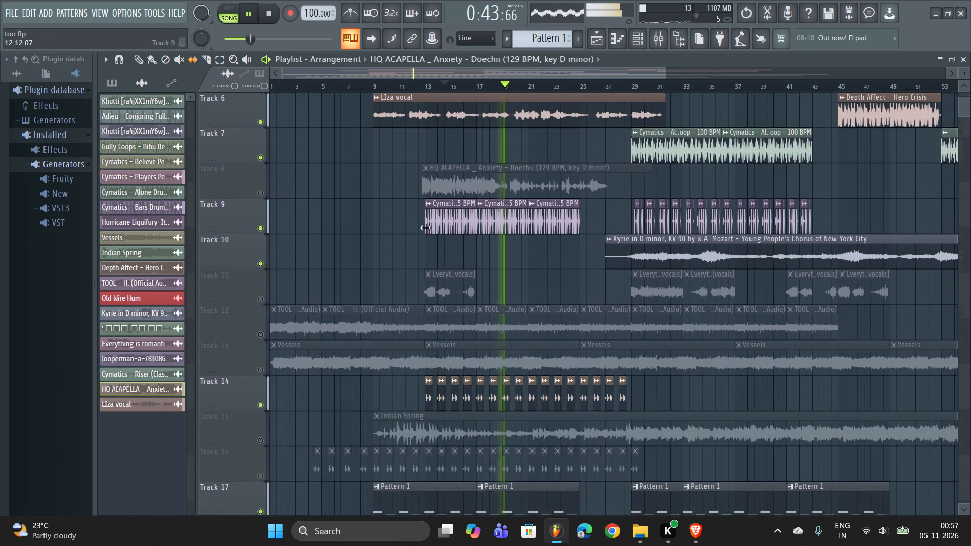
scroll(430, 235, "down", 3)
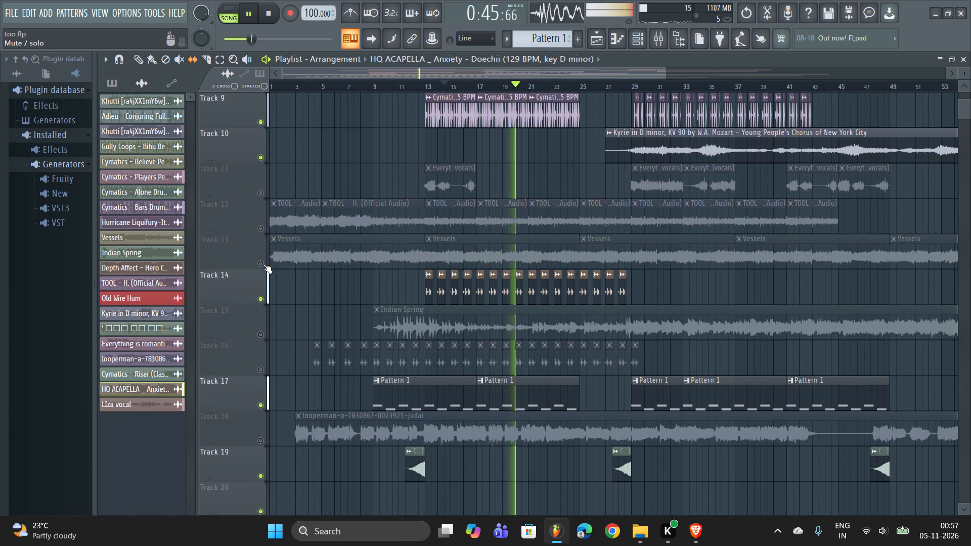
left_click(260, 265)
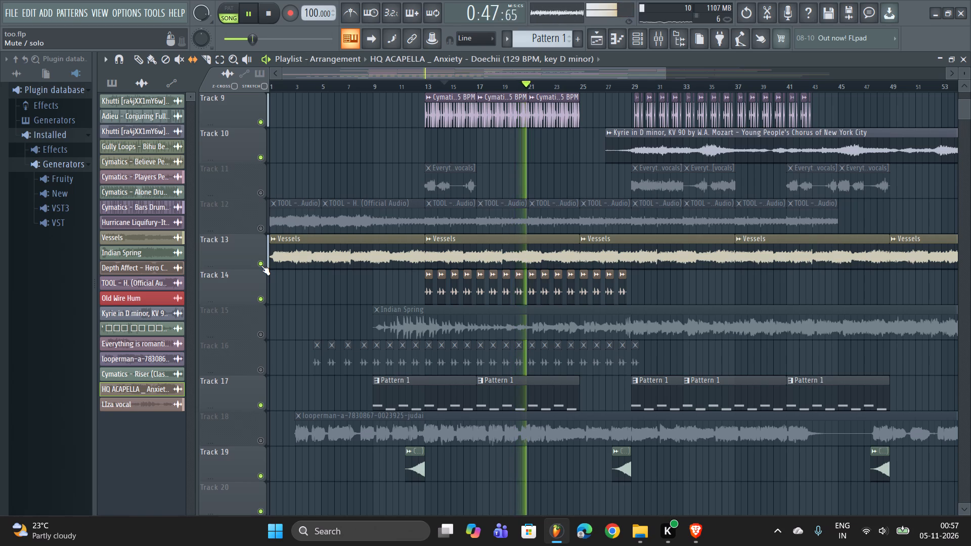
left_click(263, 264)
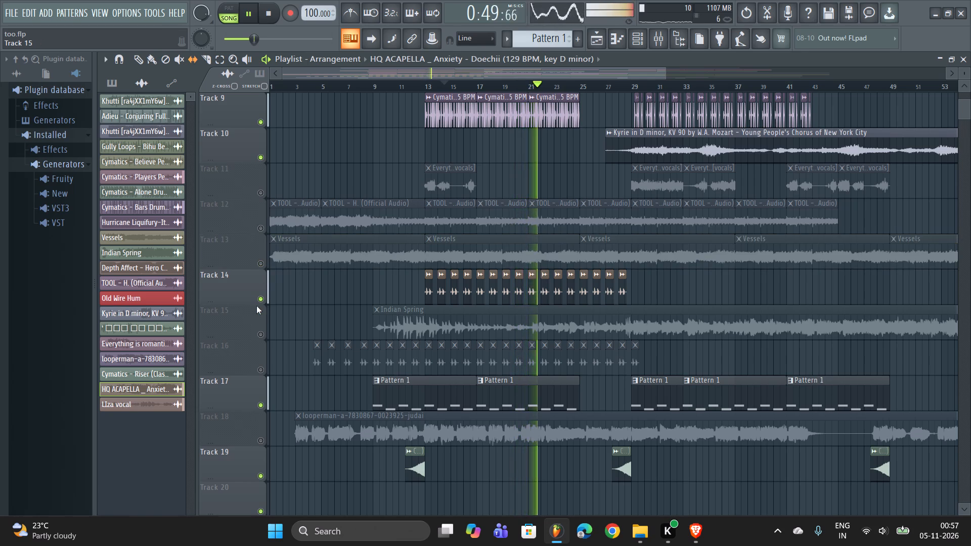
left_click(262, 332)
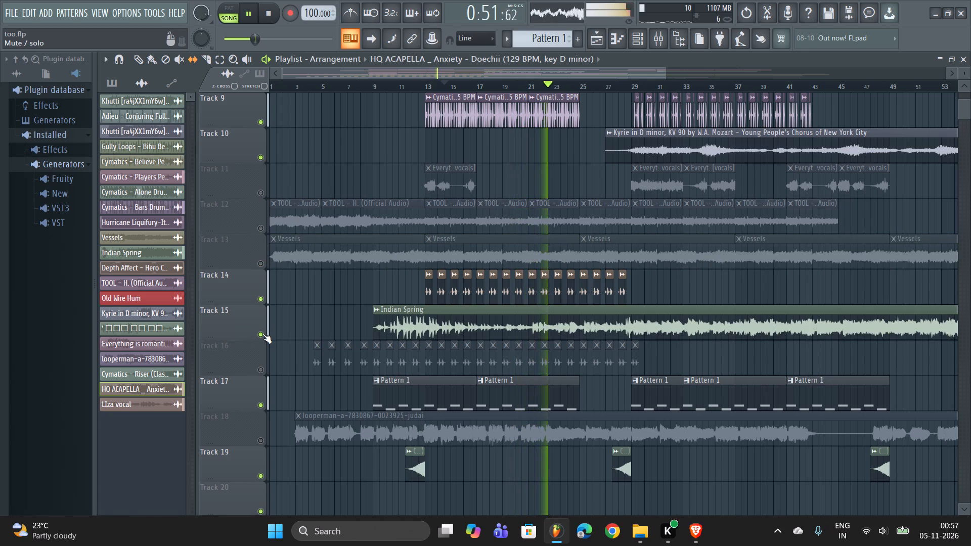
left_click(259, 336)
Unmute Track 18 with the looperman-a-7830867 clip and play the song from about bar 13 to hear it.
scroll(276, 311, "down", 3)
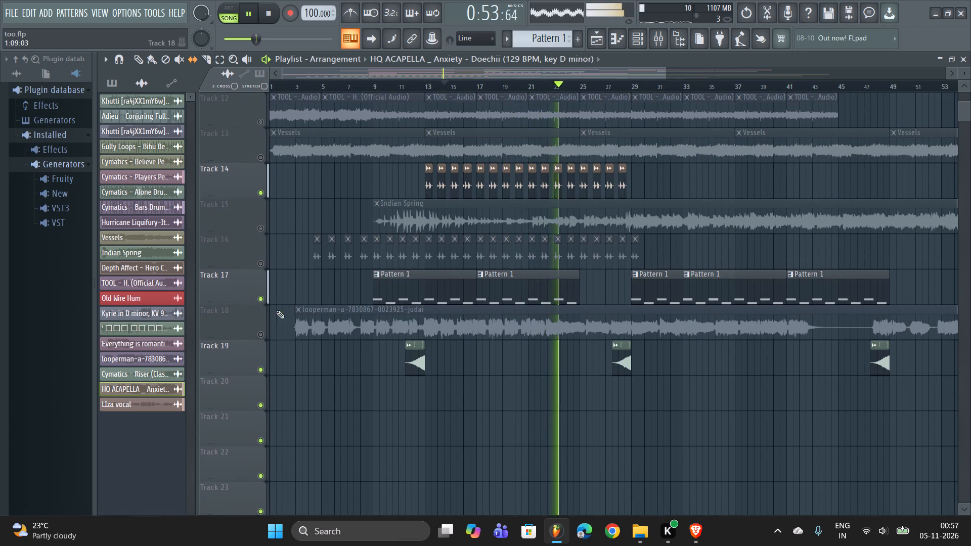
left_click(260, 338)
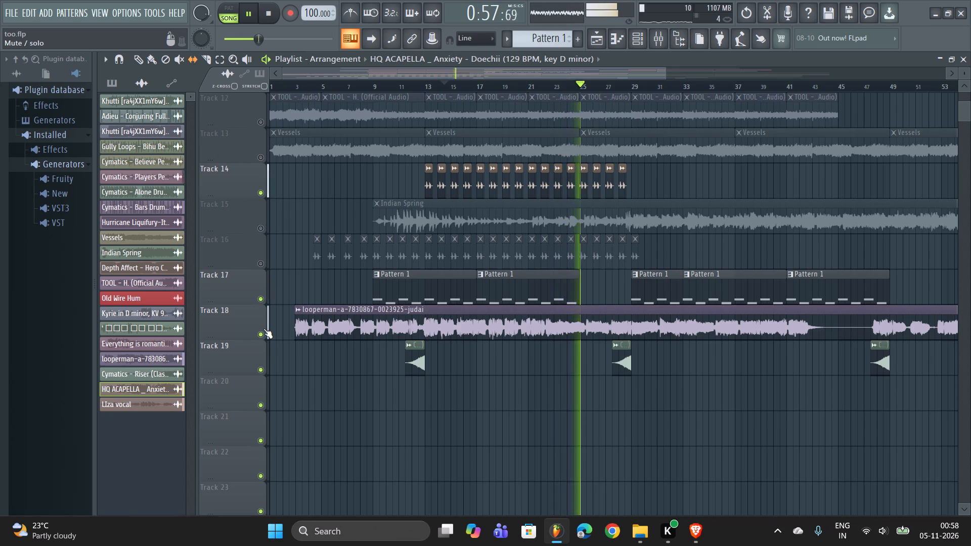
left_click(424, 85)
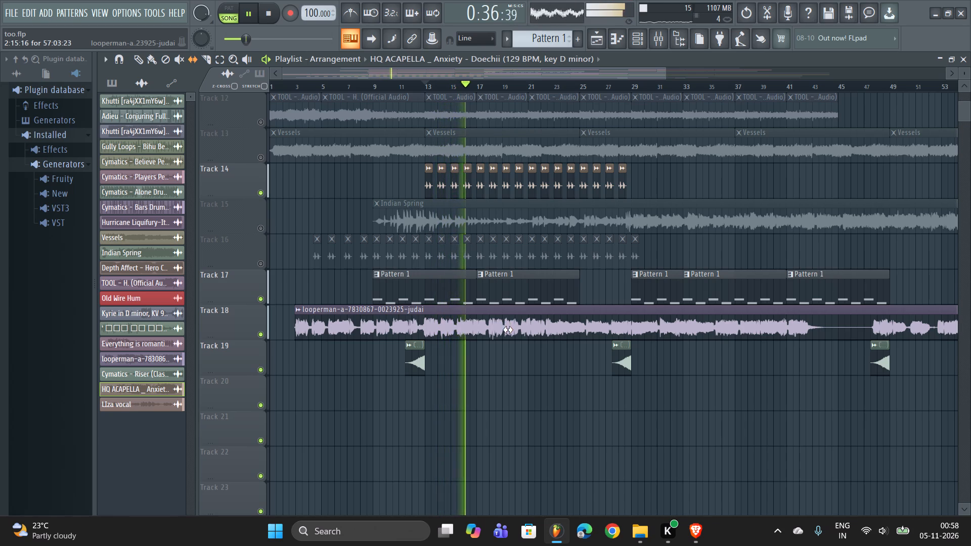
Slip the audio inside Track 18's looperman-a-7830867 clip so that a later passage of the recording plays.
left_click_drag(509, 330, 303, 324)
left_click_drag(587, 329, 481, 319)
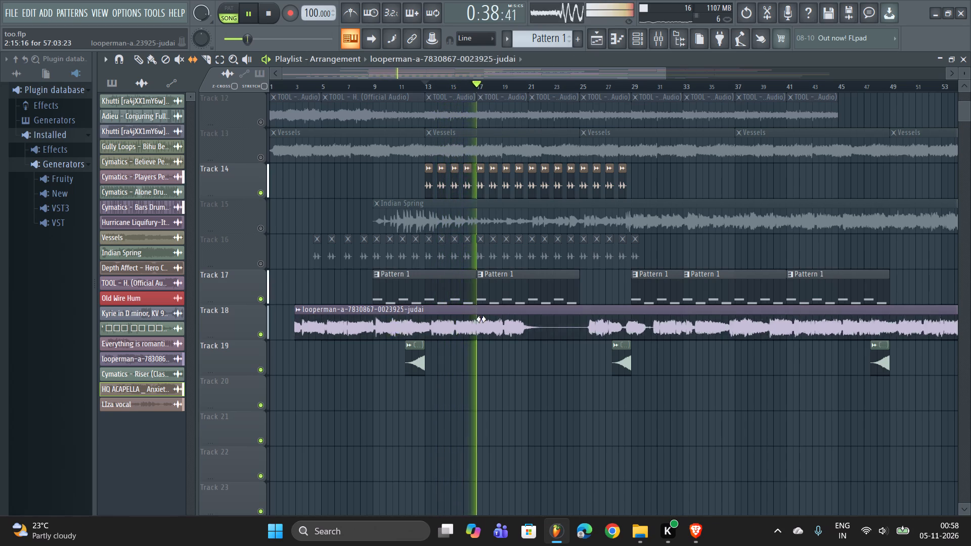
left_click_drag(481, 319, 287, 316)
left_click(287, 316)
left_click_drag(513, 318, 364, 327)
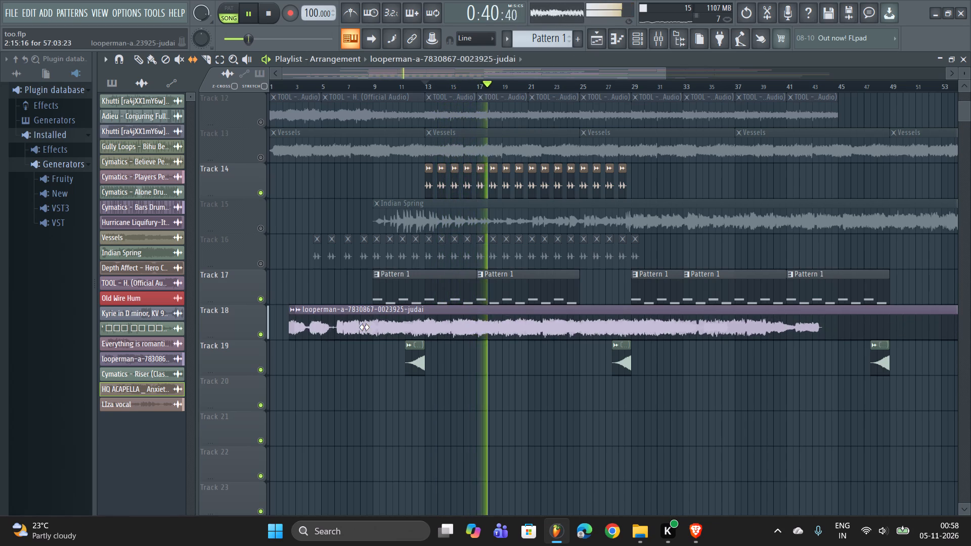
left_click_drag(364, 327, 349, 326)
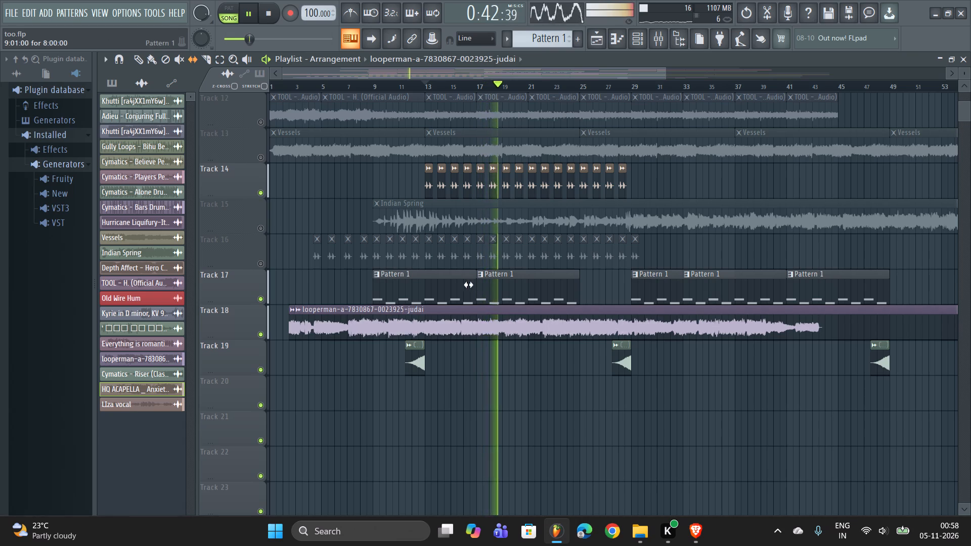
Save the project as a new version.
left_click(9, 7)
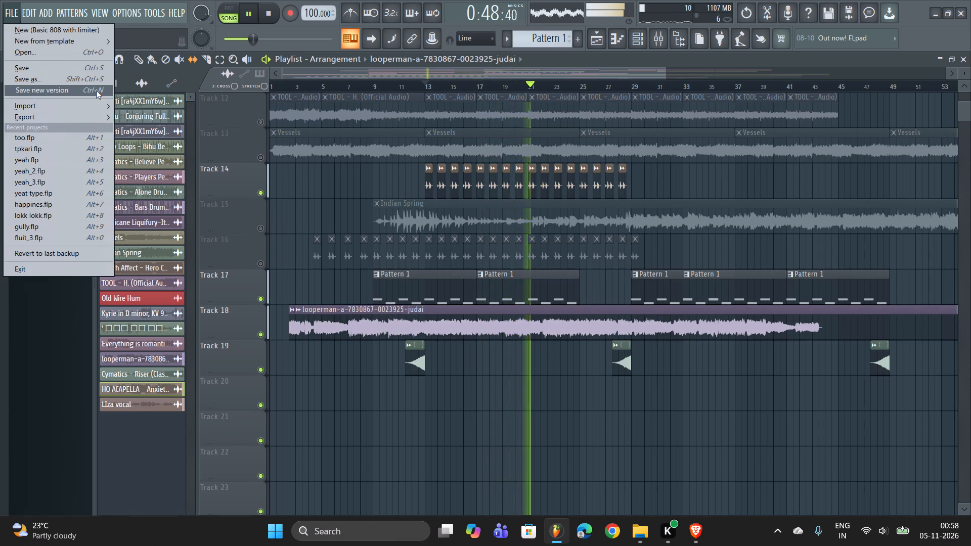
left_click(96, 90)
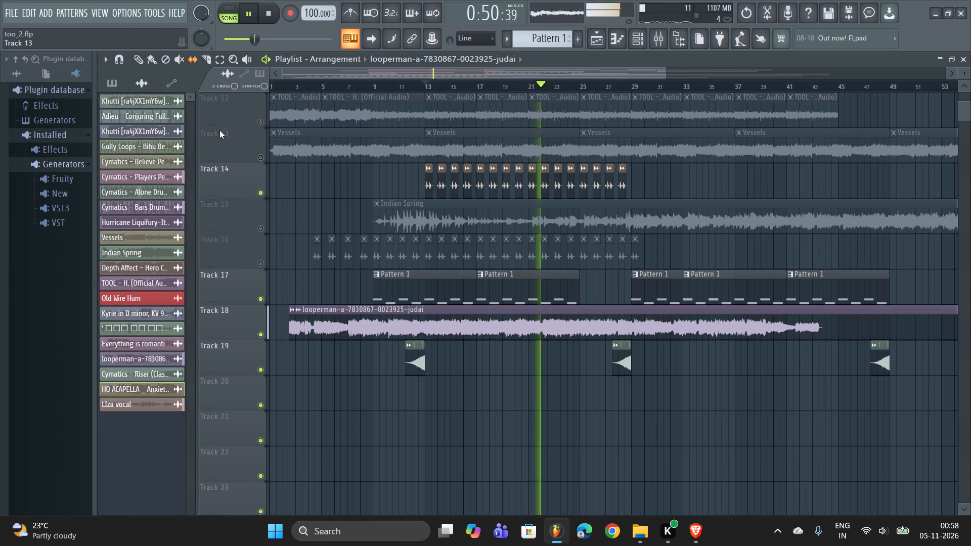
Mute Track 18 with the looperman-a-7830867 clip.
left_click(260, 329)
Check the LIza vocal clip's channel settings while the song plays.
scroll(389, 247, "up", 3)
scroll(391, 161, "up", 4)
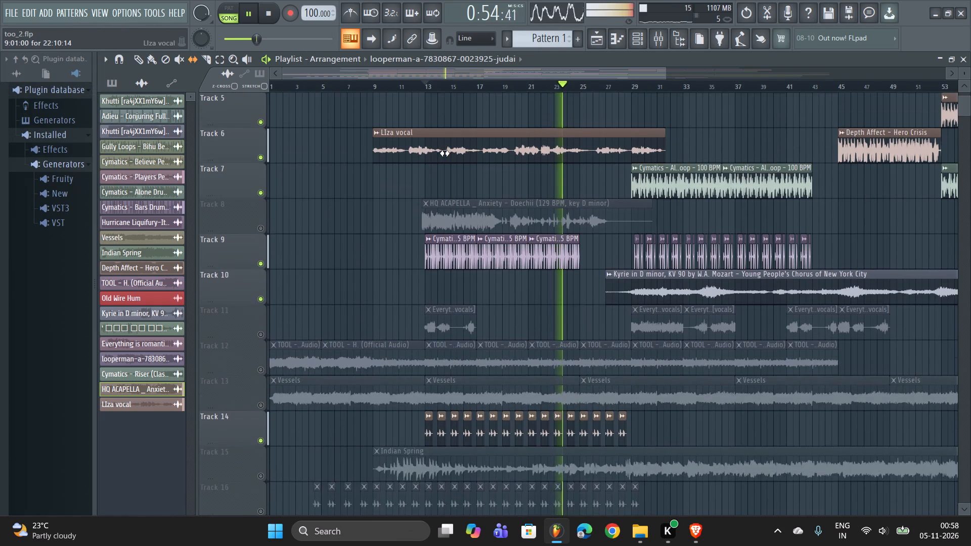
scroll(445, 153, "up", 5)
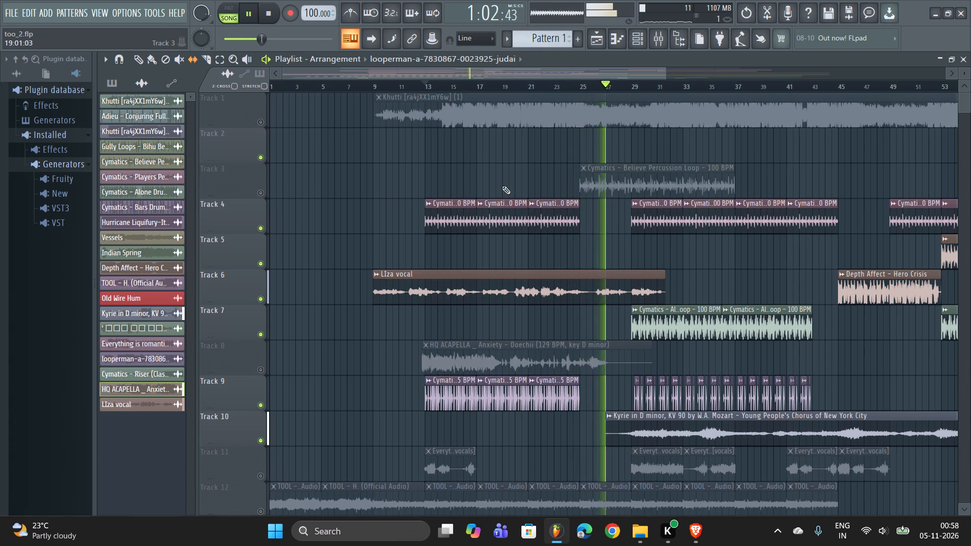
double_click(514, 274)
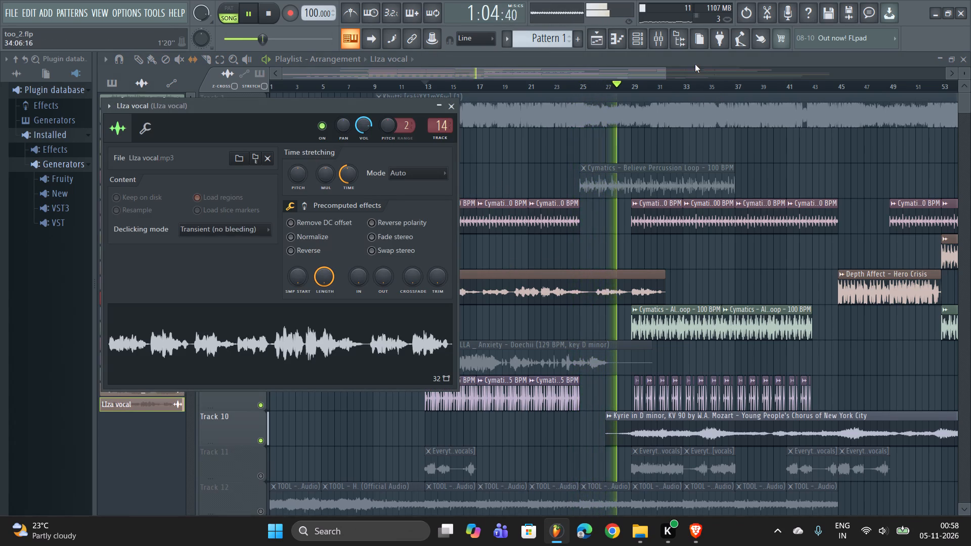
left_click(648, 34)
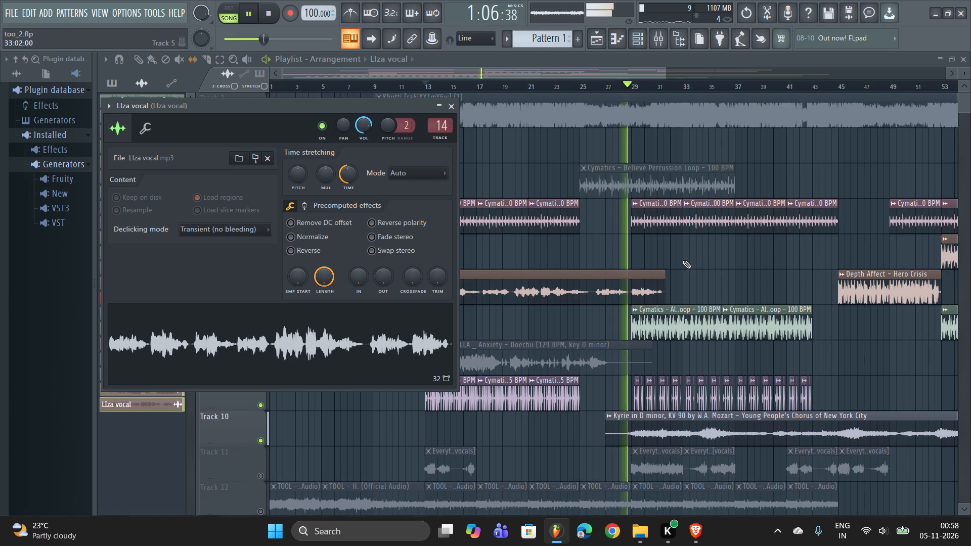
right_click(701, 252)
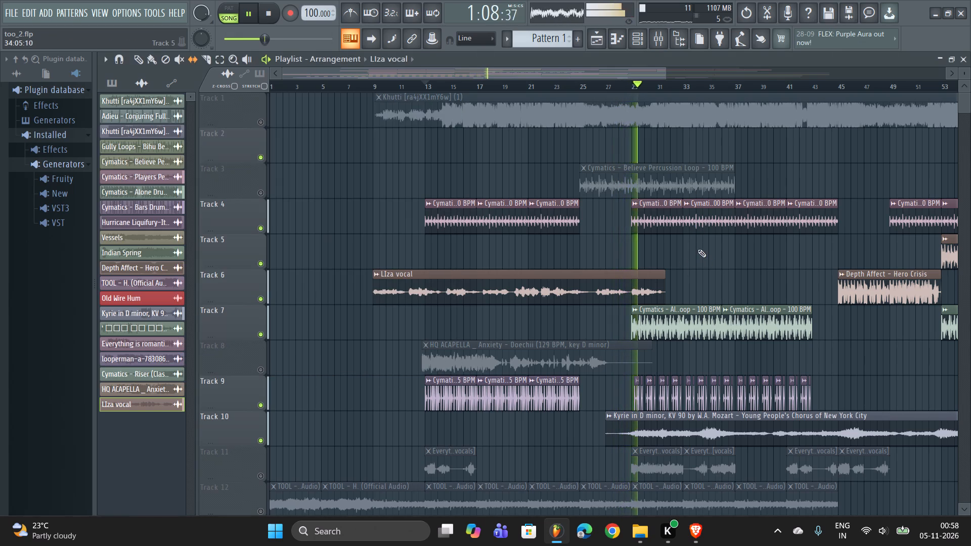
Mute Track 10 with the Kyrie in D minor chorus clip.
scroll(693, 242, "down", 3)
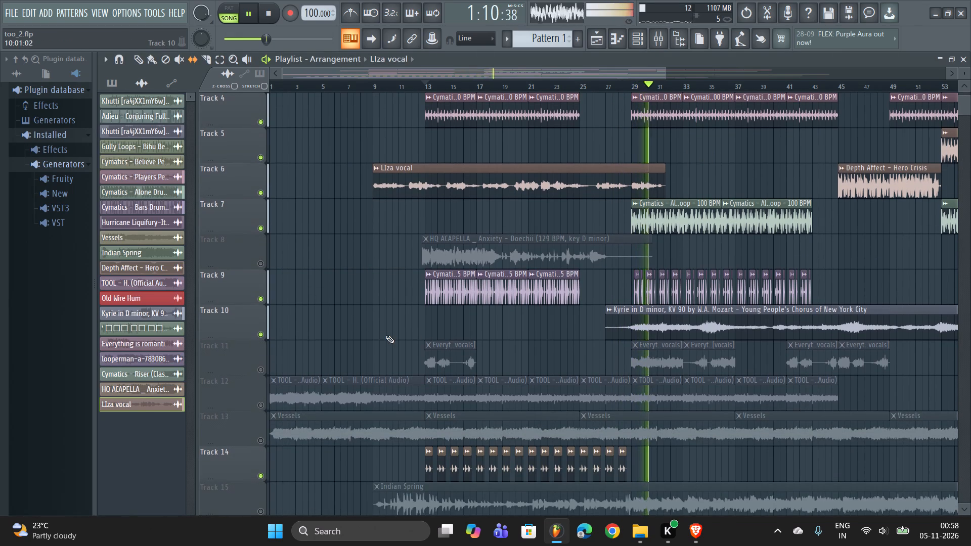
left_click(254, 333)
left_click(259, 336)
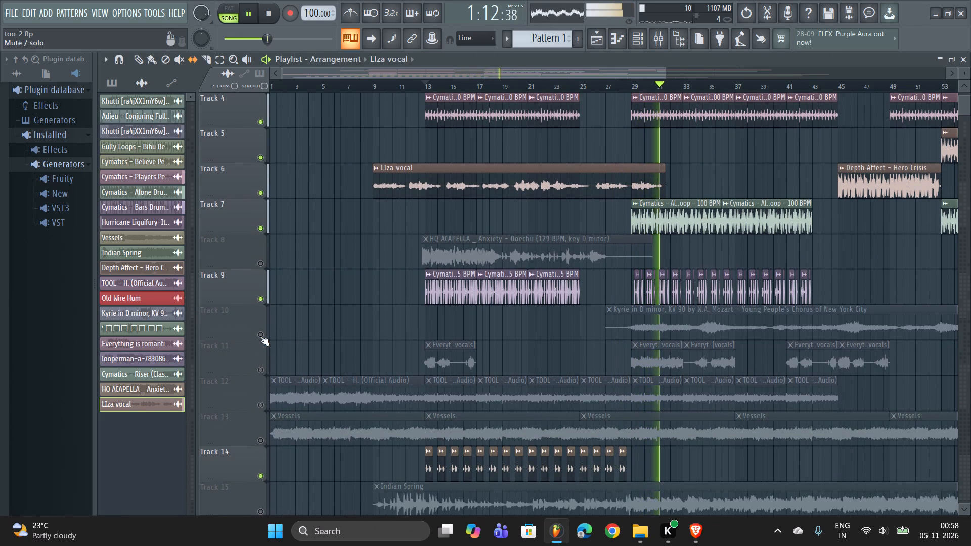
Mute Track 7 with the Cymatics Alone drum loop clips.
scroll(579, 353, "up", 3)
scroll(658, 328, "down", 4)
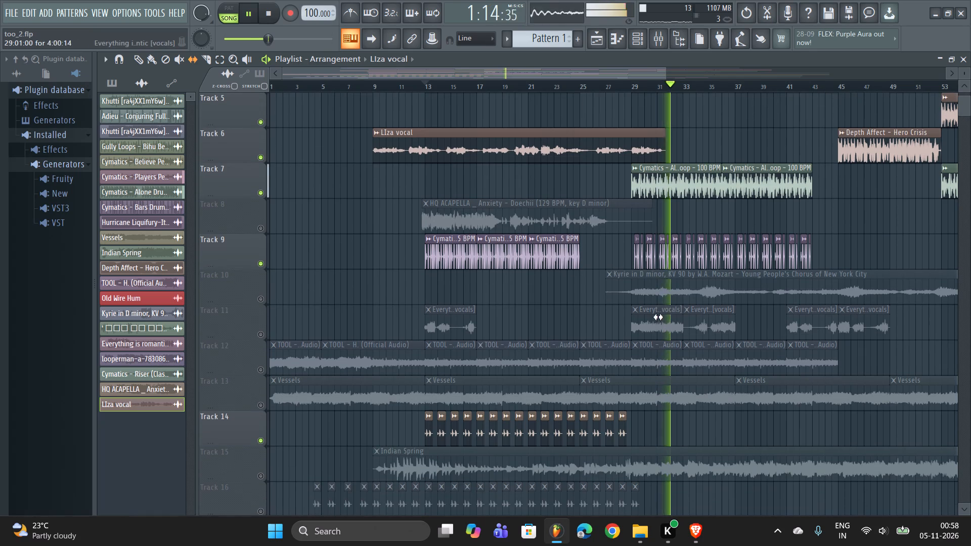
left_click(264, 195)
Play the song from about bar 15 to hear the LIza vocal with the remaining tracks.
left_click(458, 82)
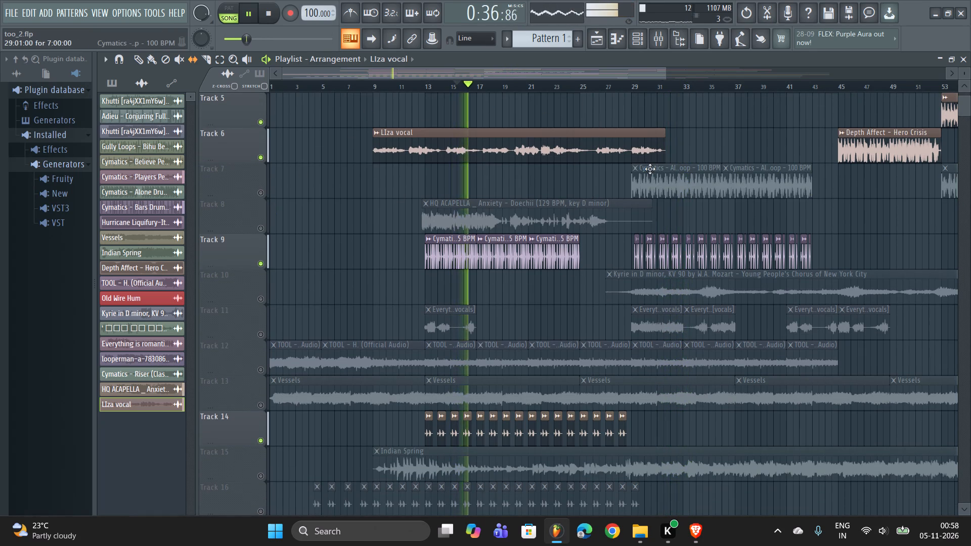
scroll(608, 164, "up", 1)
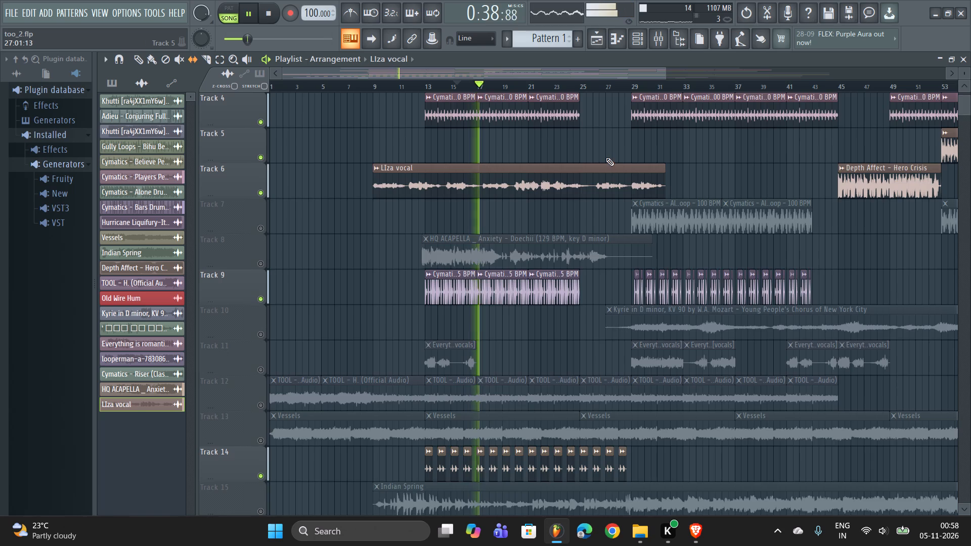
scroll(603, 154, "up", 3)
scroll(603, 150, "down", 5)
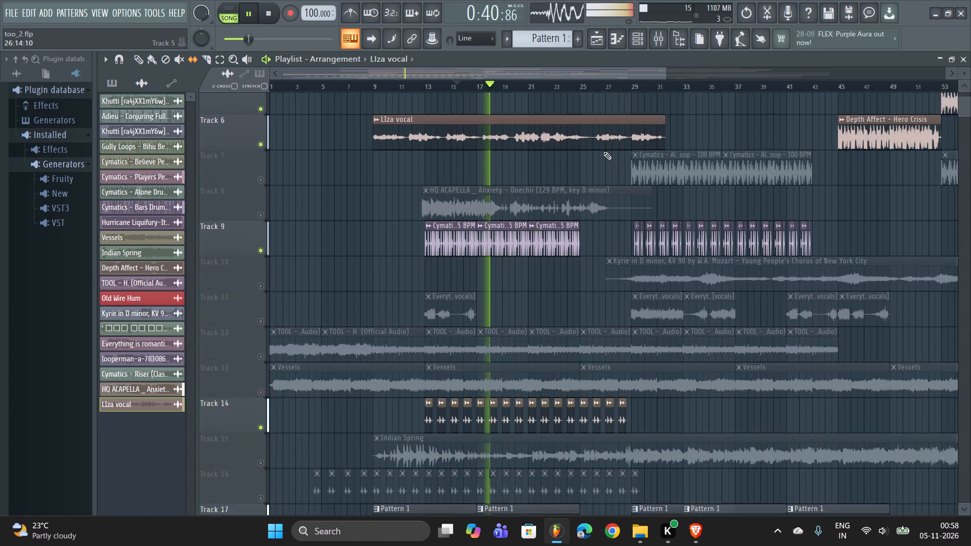
Add Fruity Delay 3 to the first effect slot of the LIza vocal mixer track.
left_click(654, 34)
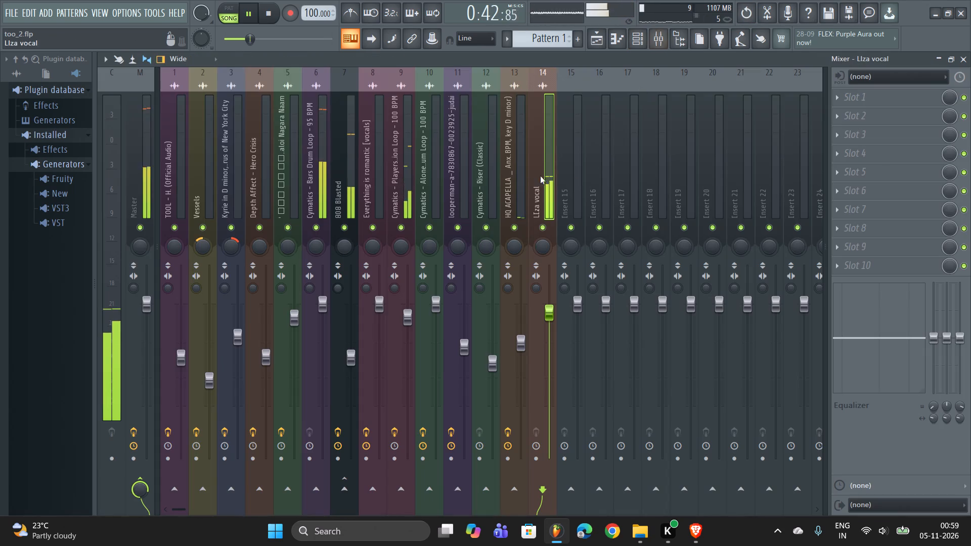
right_click(848, 99)
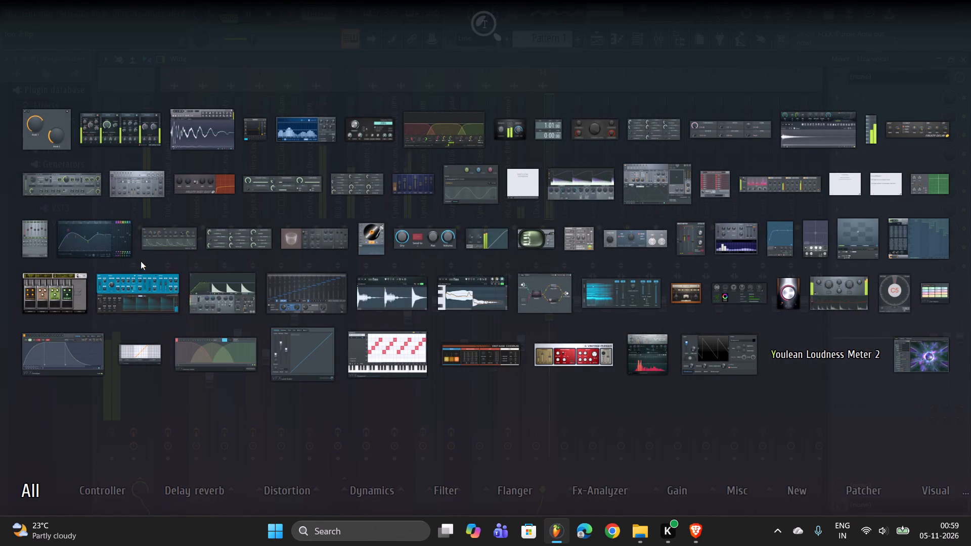
double_click(61, 186)
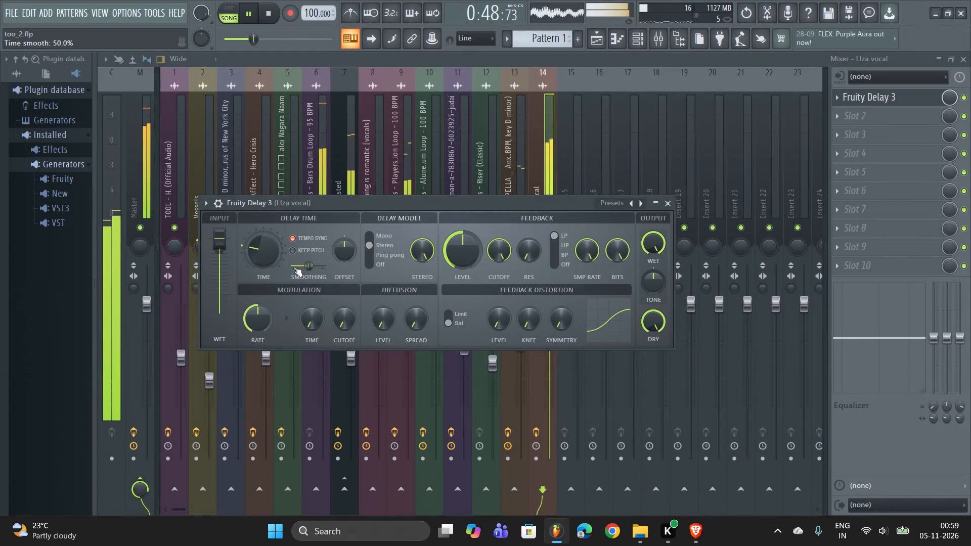
Reduce Fruity Delay 3's modulation rate to 0.1 Hz and lower its input wet level to near the minimum.
left_click_drag(253, 319, 275, 400)
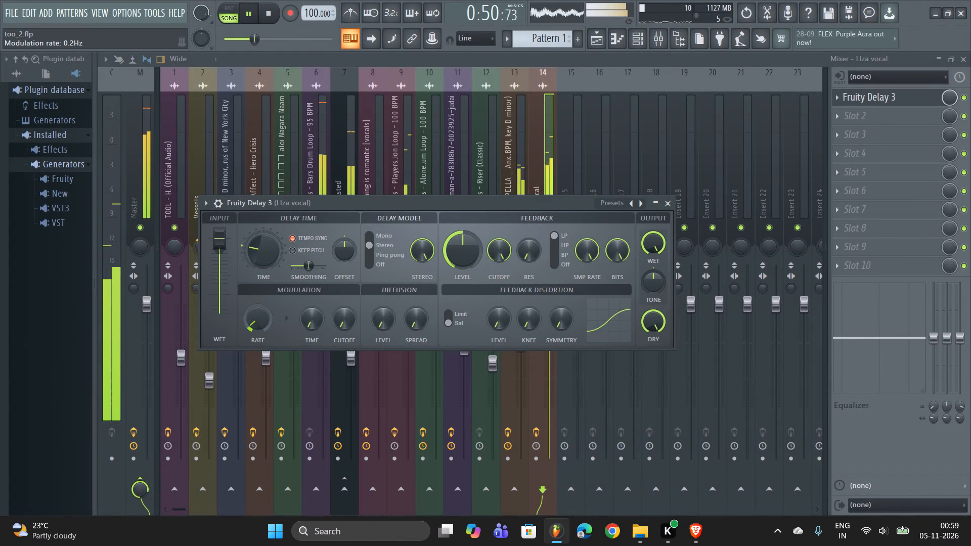
left_click_drag(275, 400, 275, 400)
left_click_drag(219, 242, 249, 399)
left_click_drag(226, 329, 226, 369)
left_click_drag(215, 294, 222, 369)
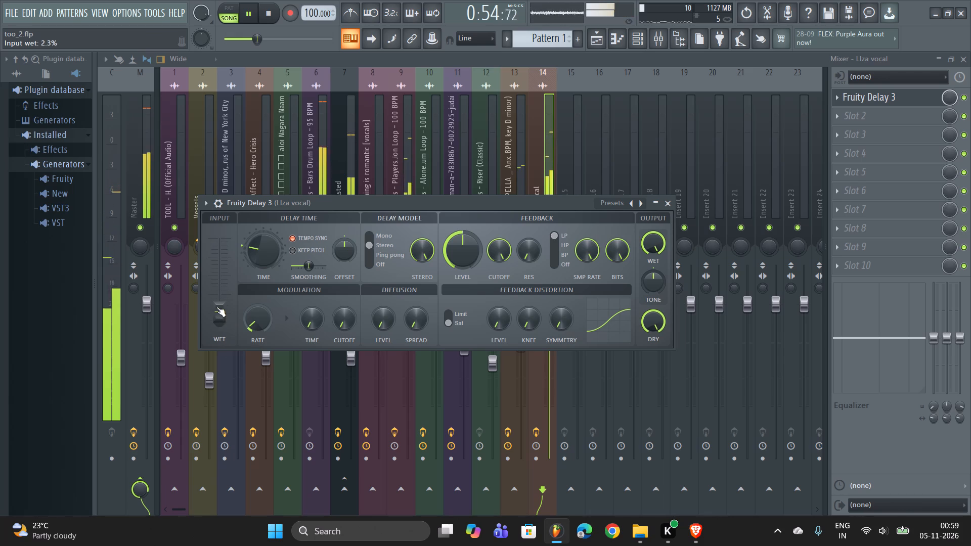
left_click_drag(216, 307, 219, 300)
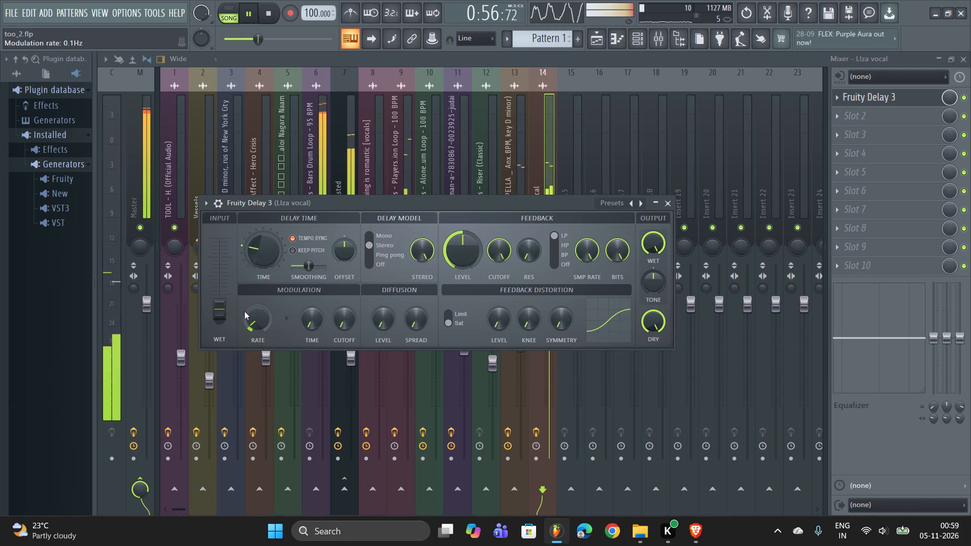
Shorten Fruity Delay 3's delay time, replay the section and fine-tune the input wet level slightly upward.
left_click_drag(262, 255, 262, 276)
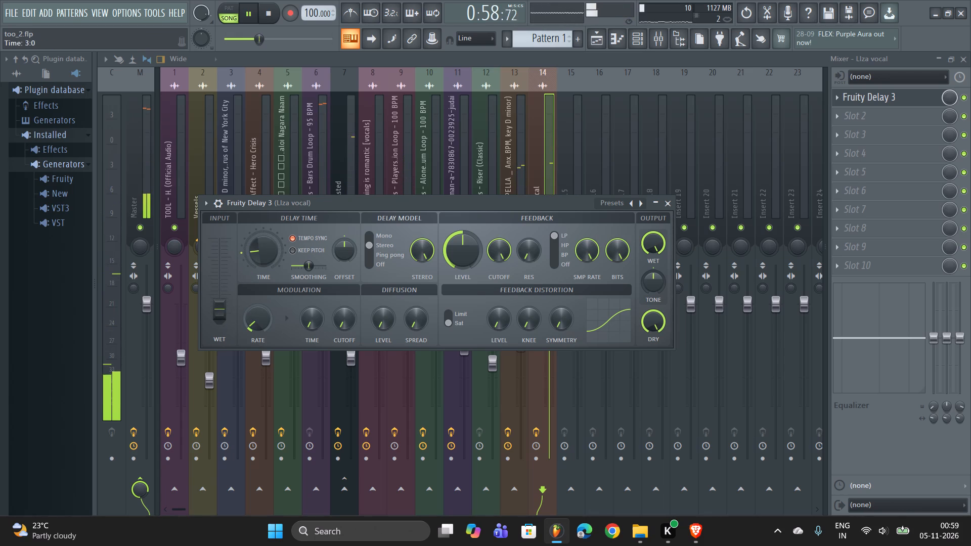
left_click_drag(262, 276, 265, 293)
key("space")
key("space")
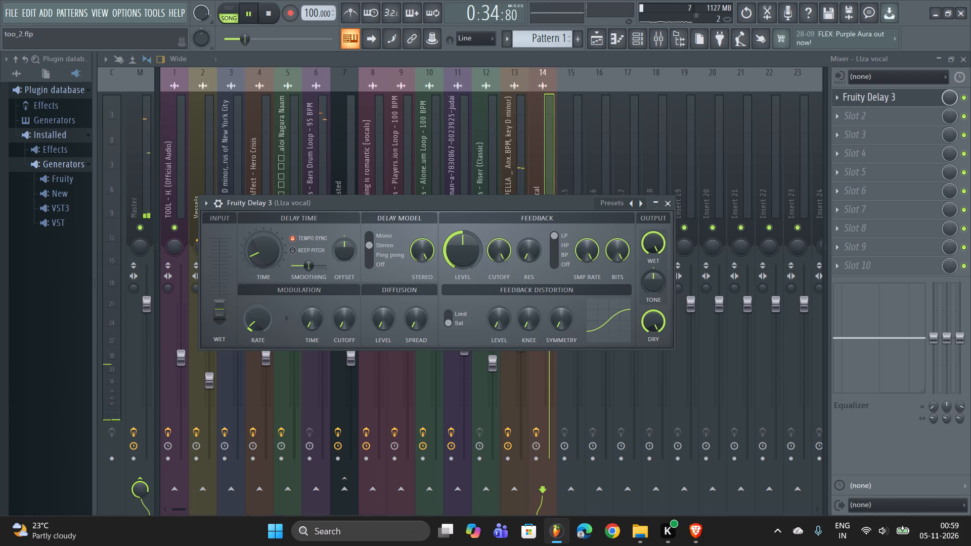
left_click_drag(215, 315, 215, 310)
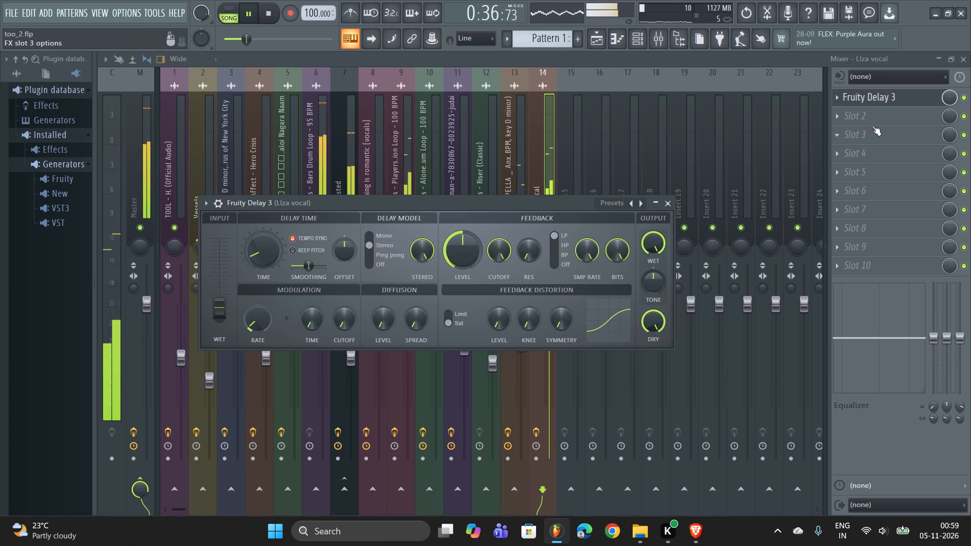
Add Fruity Reeverb 2 to slot 3 of the LIza vocal mixer track.
right_click(872, 126)
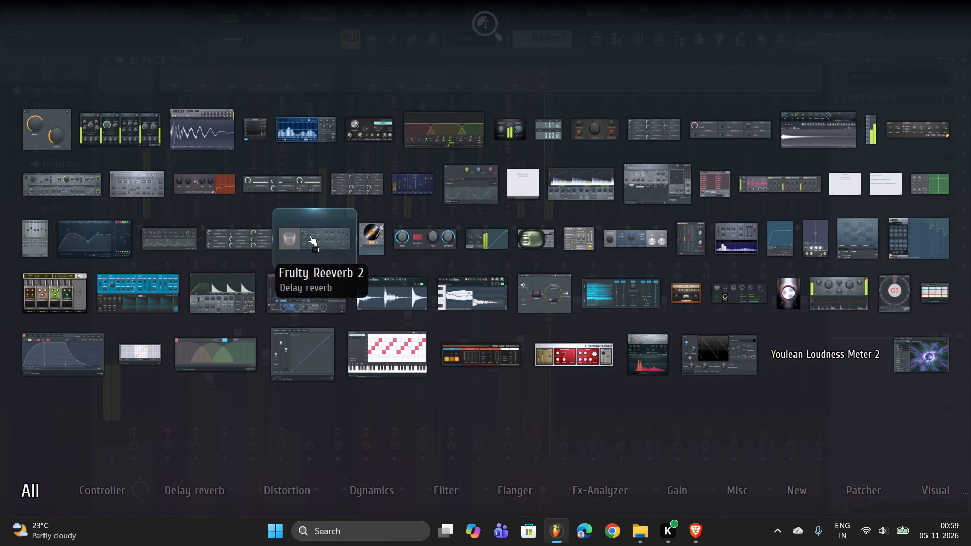
double_click(309, 235)
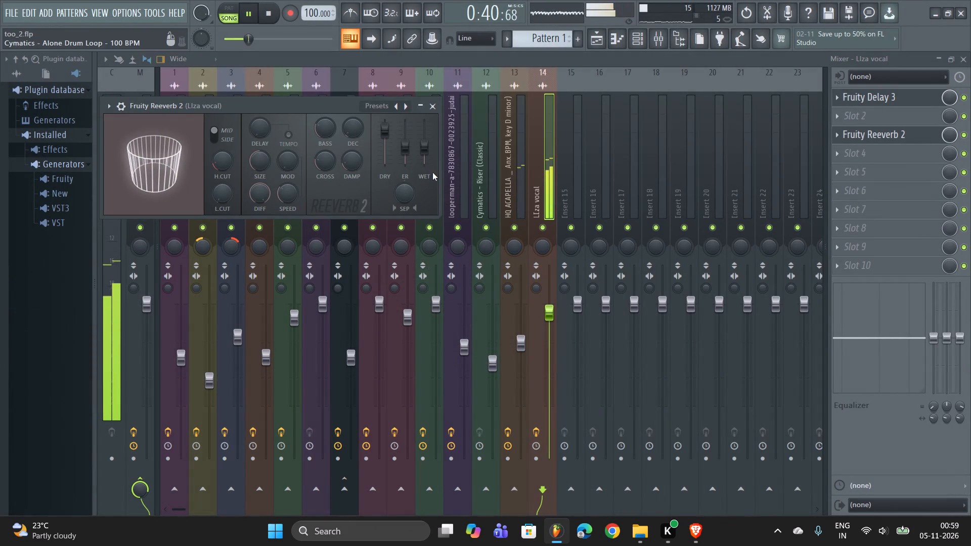
Lower Fruity Reeverb 2's early reflection level, set its wet level to 20%, and return to the playlist.
left_click_drag(406, 155, 407, 184)
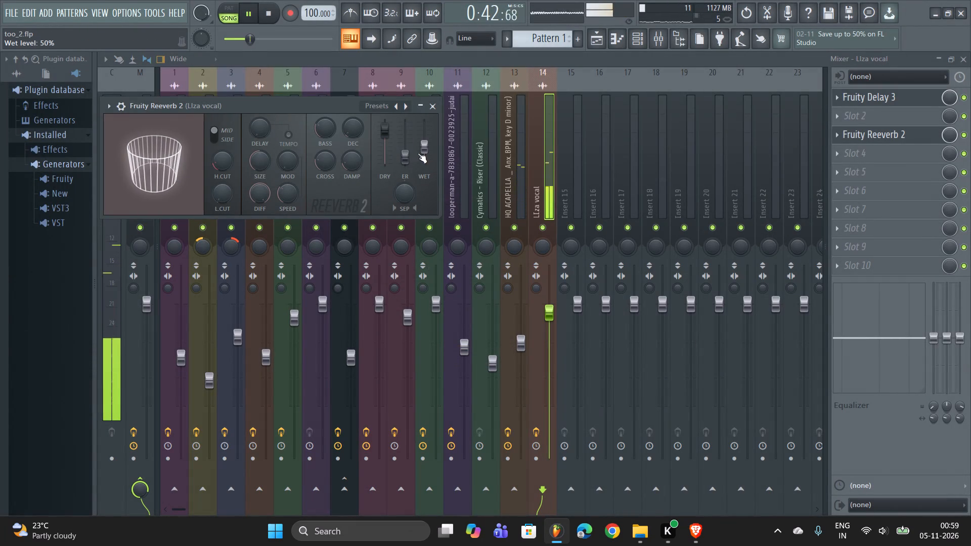
left_click_drag(418, 152, 420, 181)
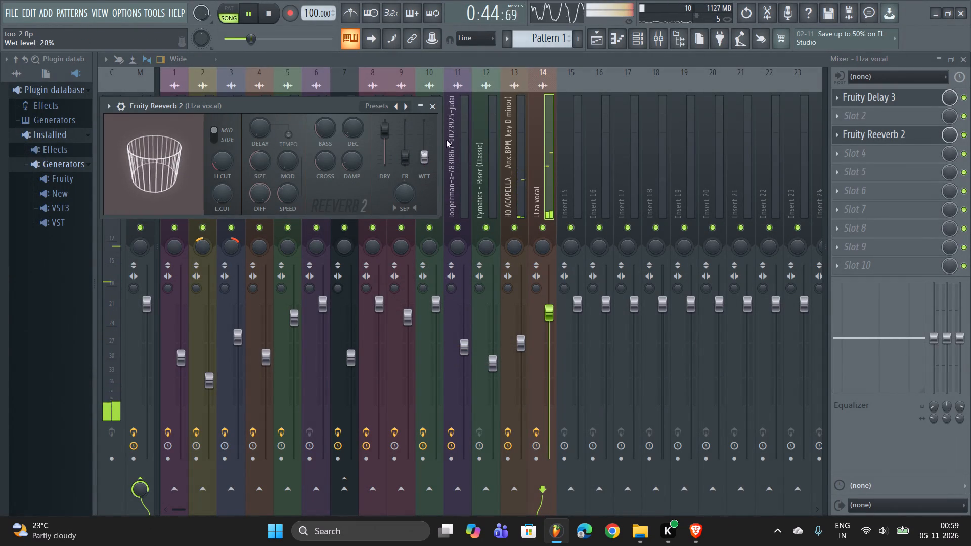
left_click(962, 60)
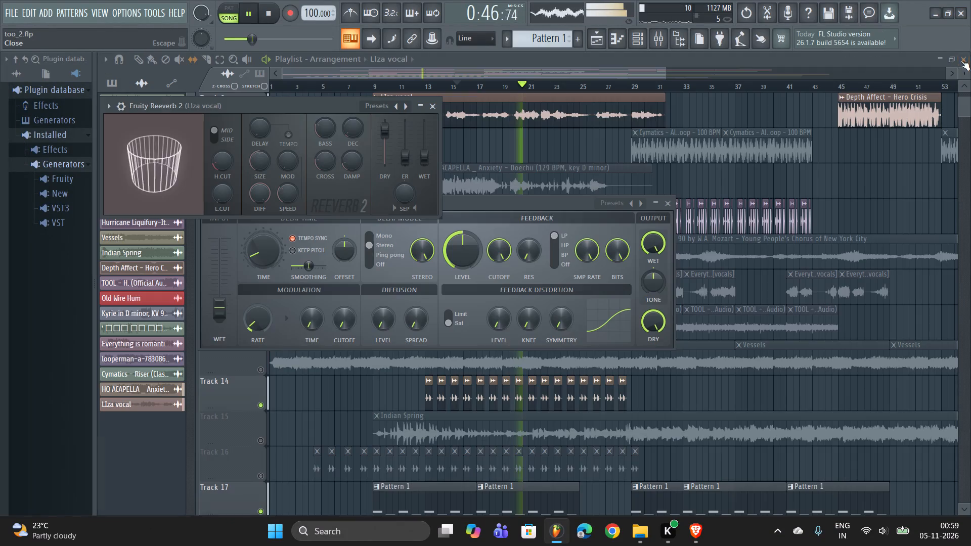
left_click(520, 72)
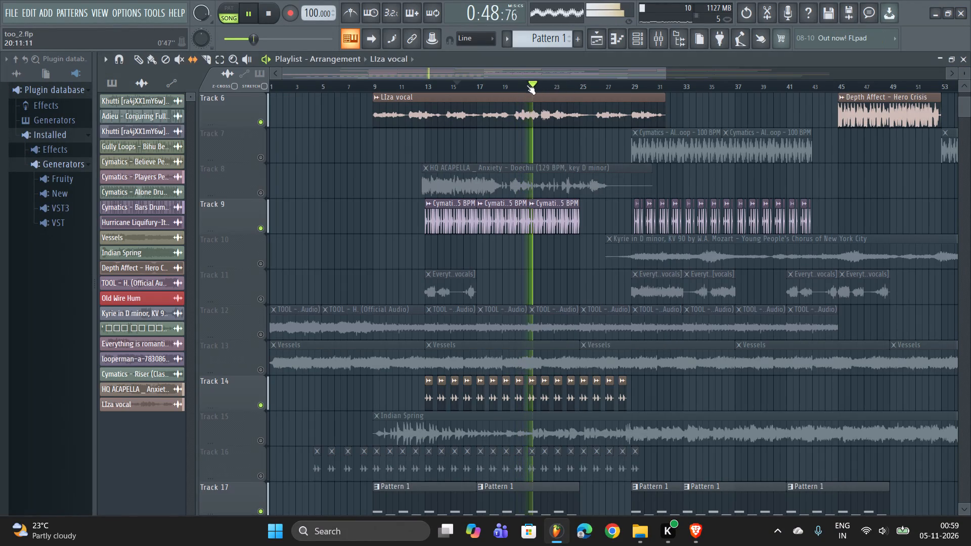
Save the project.
key("ctrl+s")
Look over the arrangement's tracks and replay the song from about bar 15 to hear the processed LIza vocal.
scroll(528, 219, "down", 1)
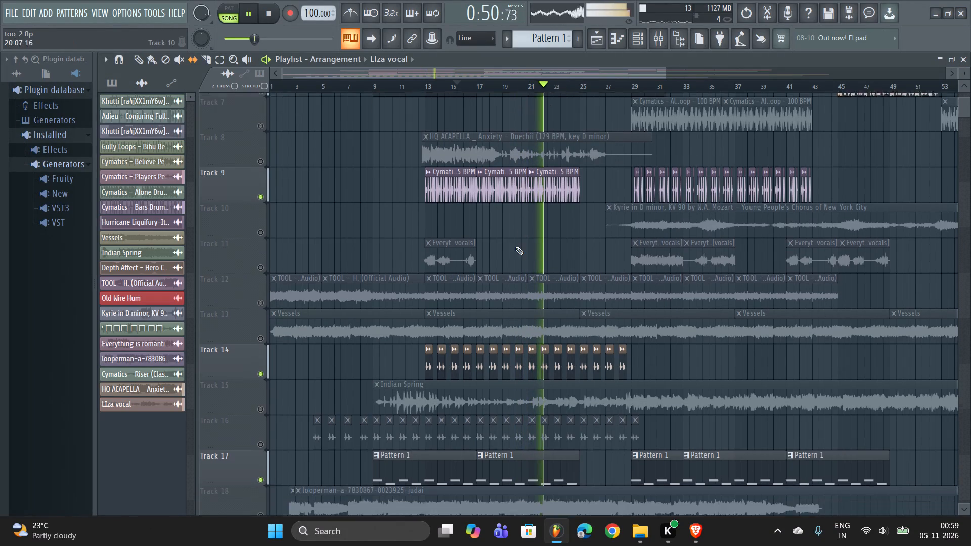
scroll(515, 247, "down", 1)
scroll(511, 250, "up", 1)
scroll(512, 215, "down", 4)
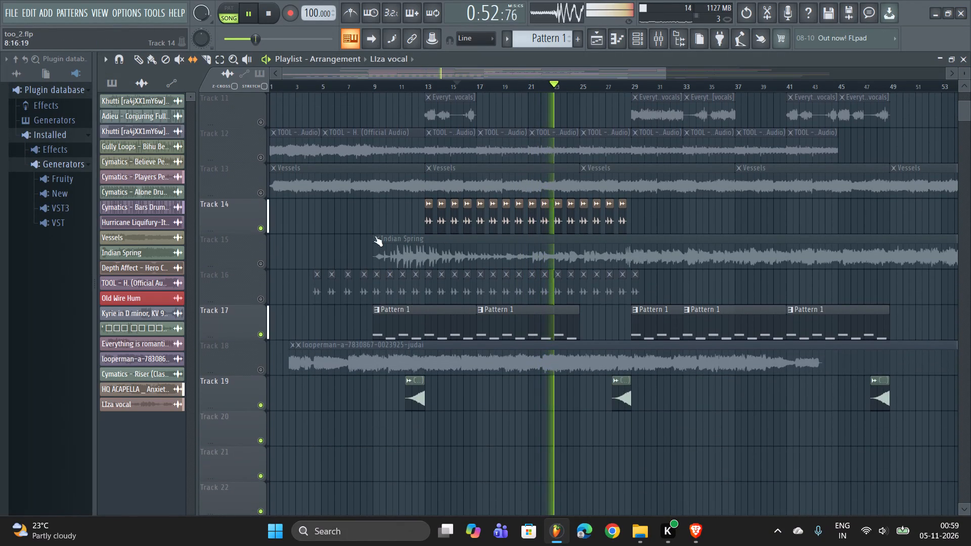
scroll(484, 257, "up", 5)
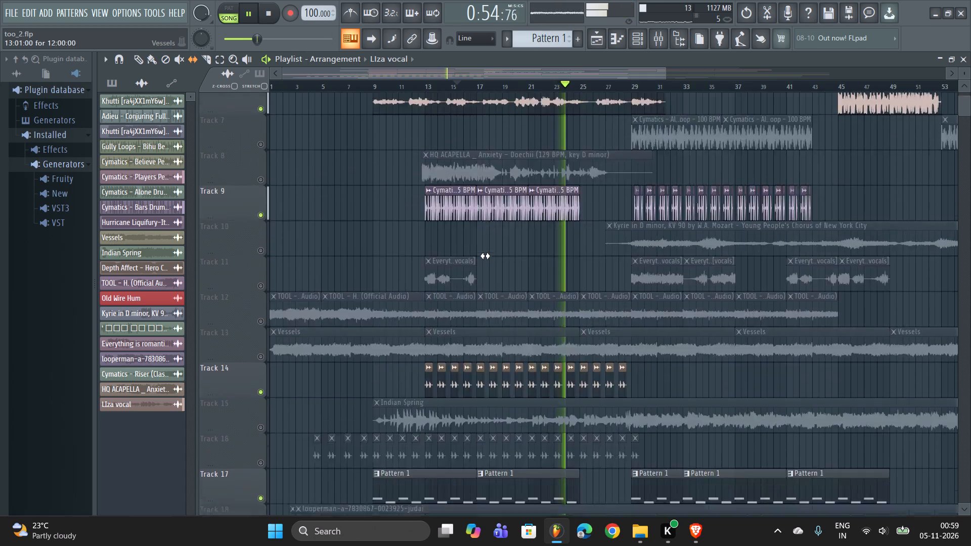
scroll(485, 256, "up", 10)
key("space")
key("space")
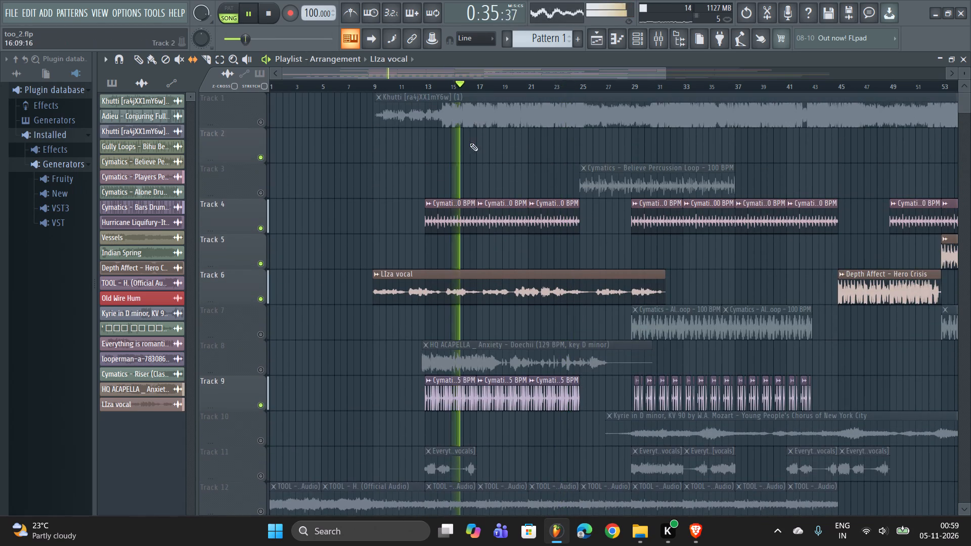
scroll(483, 253, "down", 3)
scroll(483, 256, "up", 1)
scroll(483, 256, "down", 2)
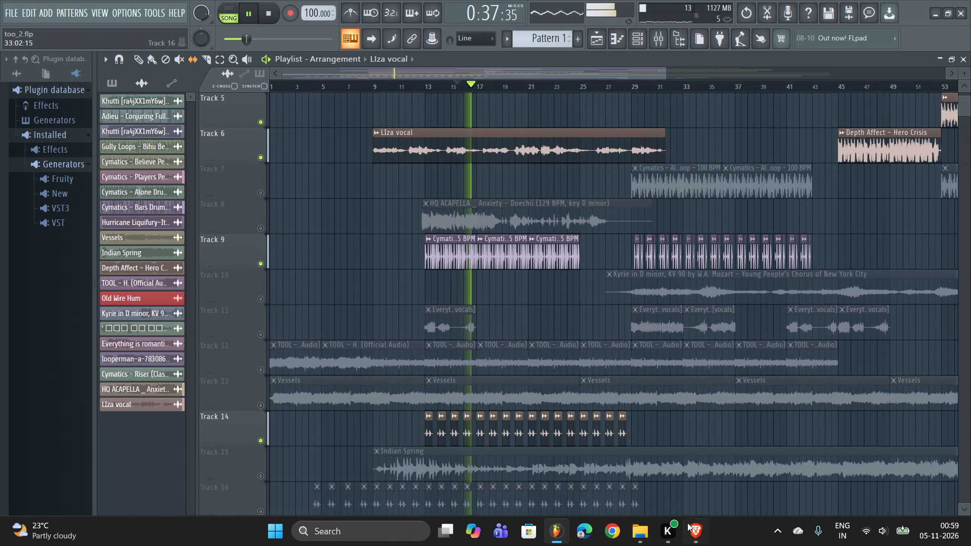
Switch to the Sample Focus page in Brave and look over its D minor guitar samples and instrument category list.
left_click(688, 524)
left_click(500, 0)
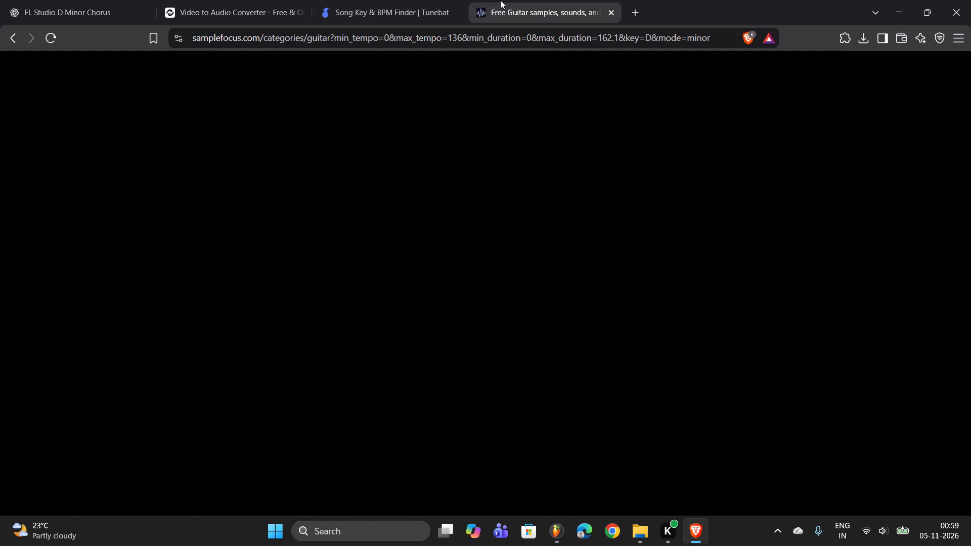
scroll(429, 265, "down", 2)
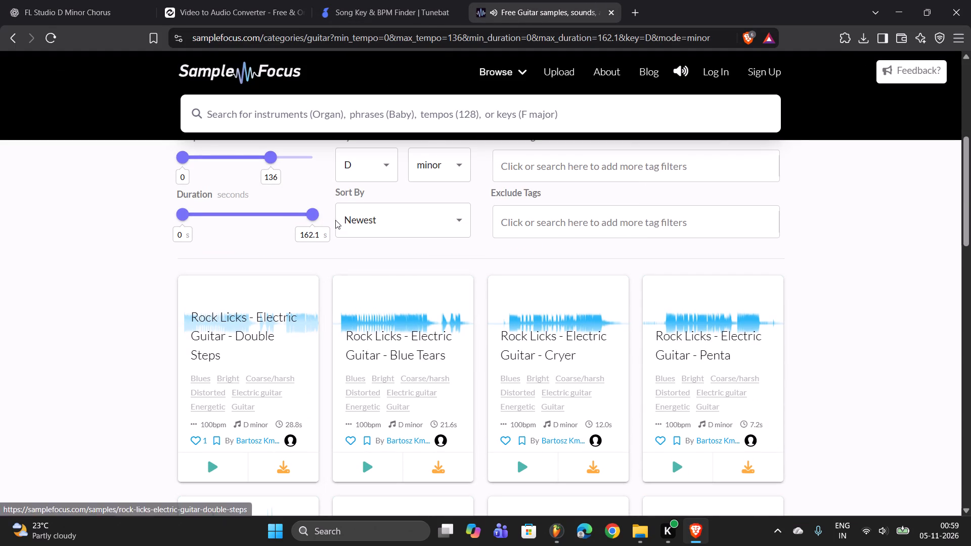
left_click(381, 209)
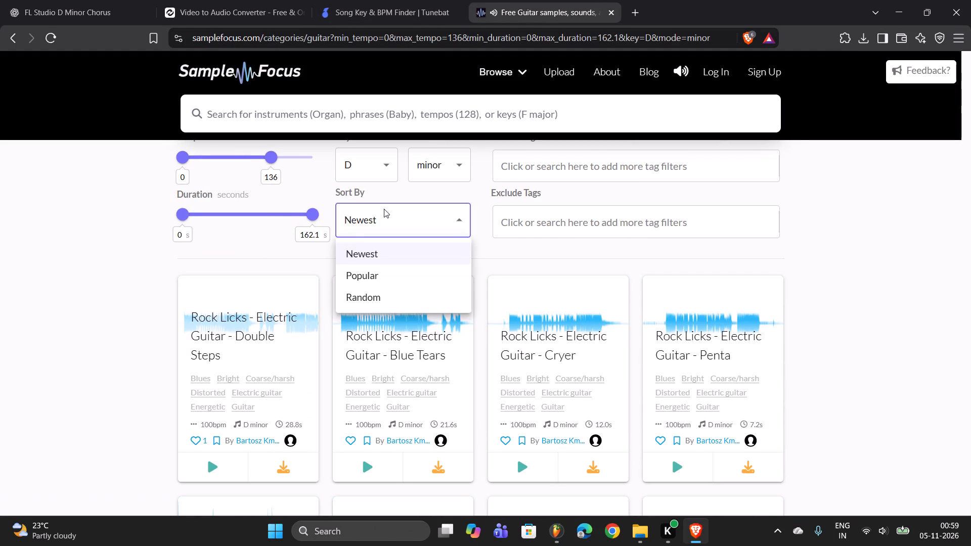
left_click(247, 277)
scroll(251, 271, "up", 4)
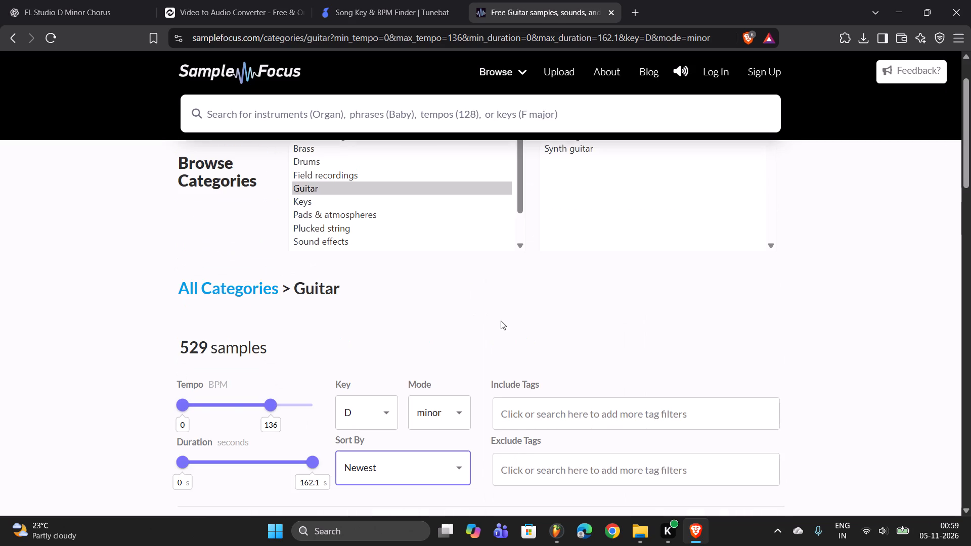
scroll(428, 278, "up", 2)
scroll(349, 228, "down", 2)
scroll(349, 228, "up", 4)
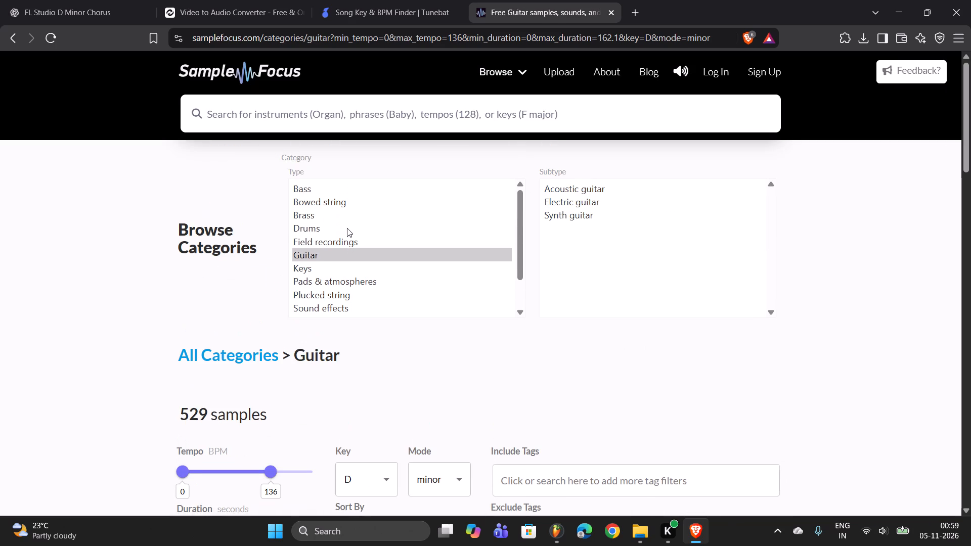
scroll(347, 228, "up", 3)
scroll(340, 221, "down", 2)
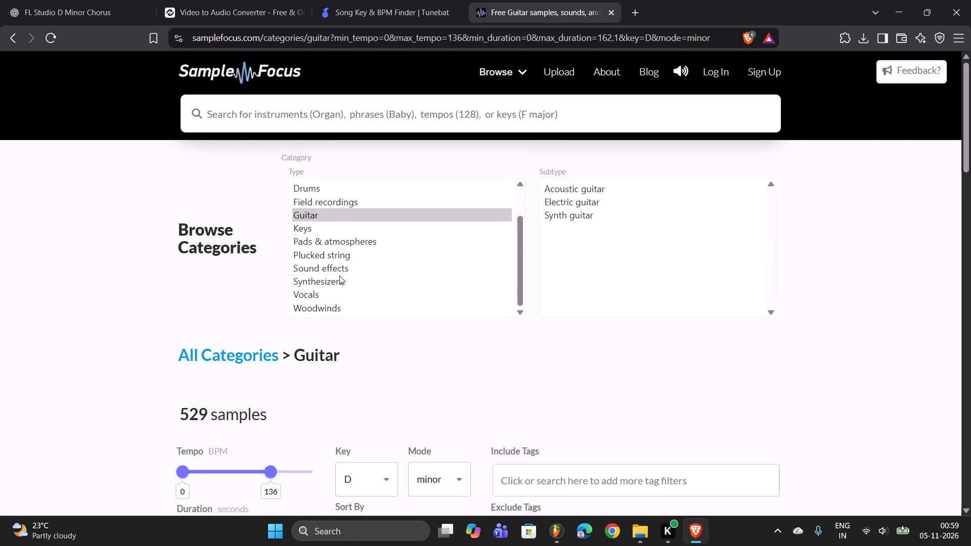
Open the Pads & atmospheres sample category and filter it to key D and minor mode.
left_click(348, 233)
left_click(354, 245)
left_click(352, 239)
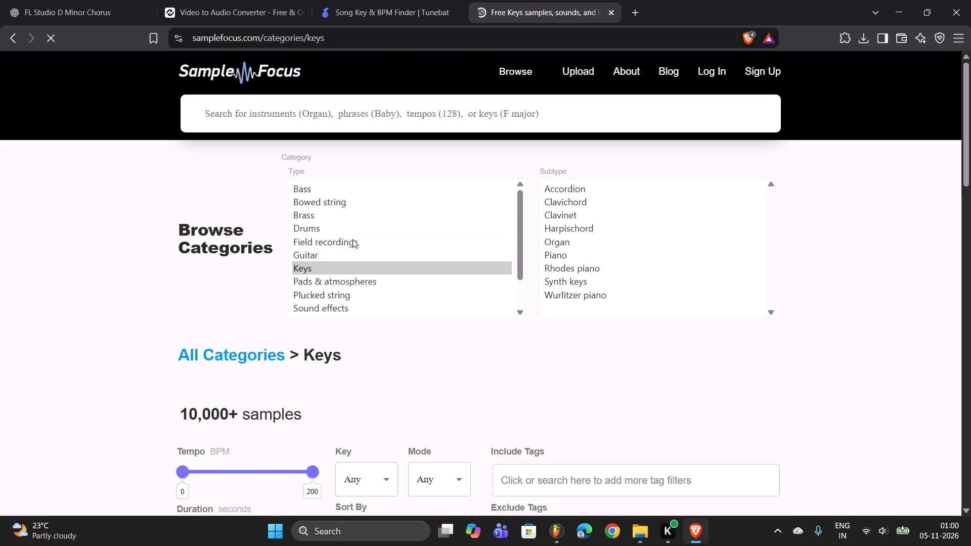
left_click(333, 284)
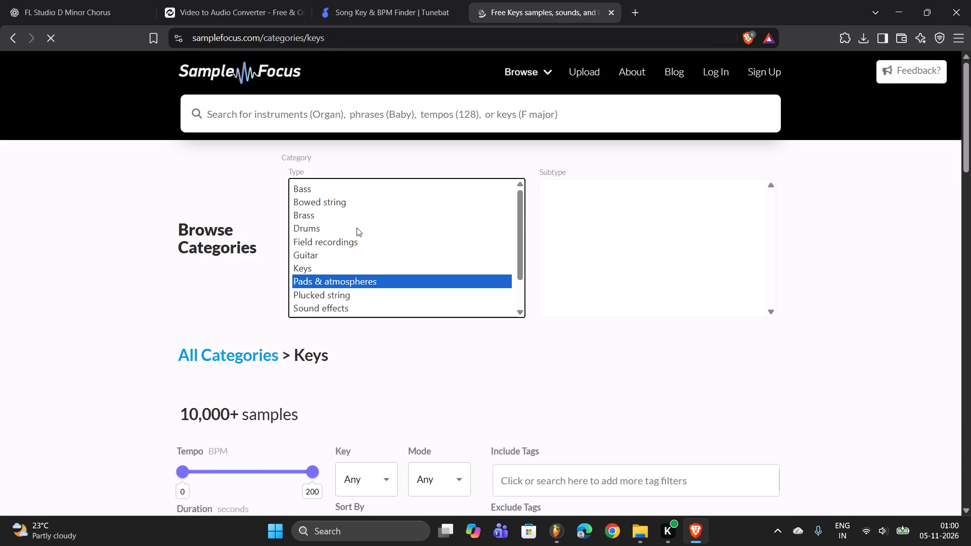
scroll(357, 228, "up", 2)
scroll(358, 227, "down", 1)
scroll(425, 330, "down", 2)
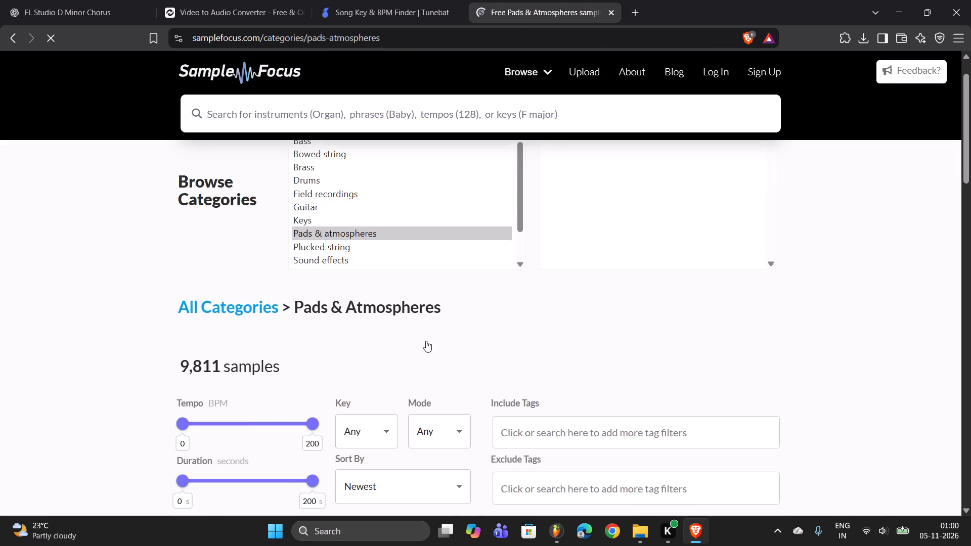
left_click(375, 350)
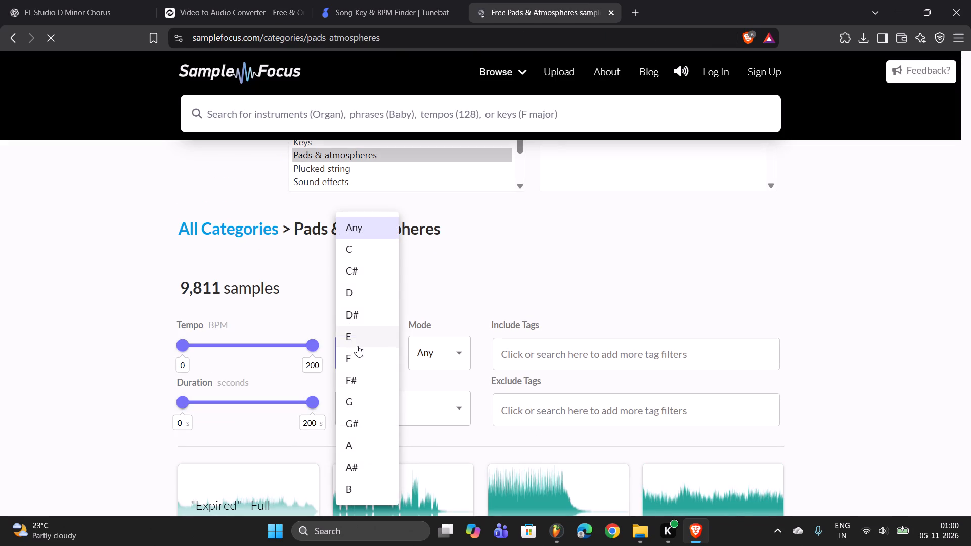
left_click(358, 292)
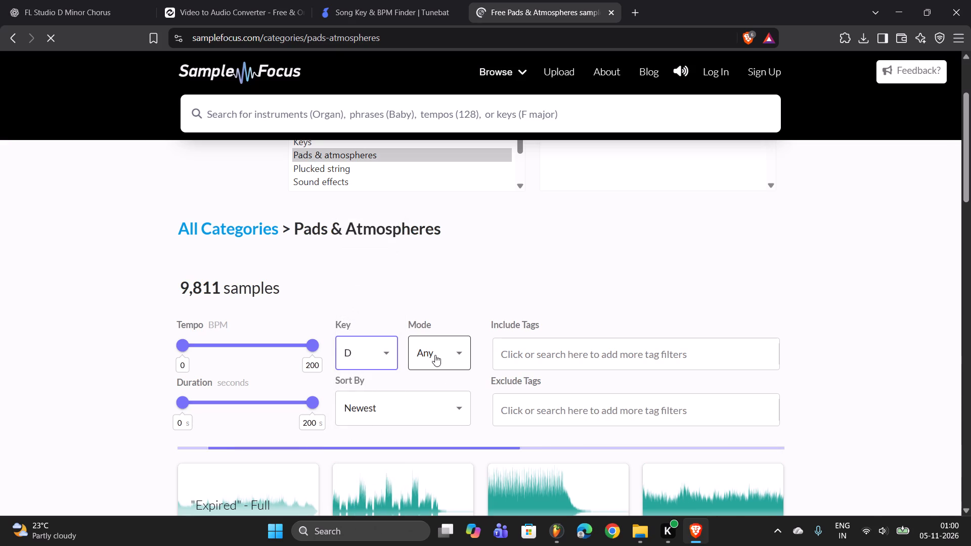
left_click(435, 355)
left_click(440, 427)
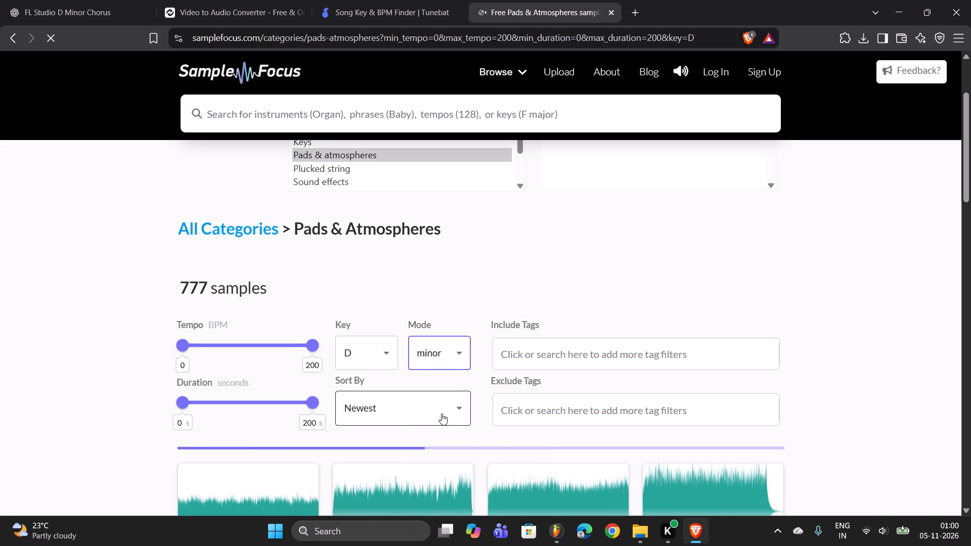
scroll(442, 398, "down", 2)
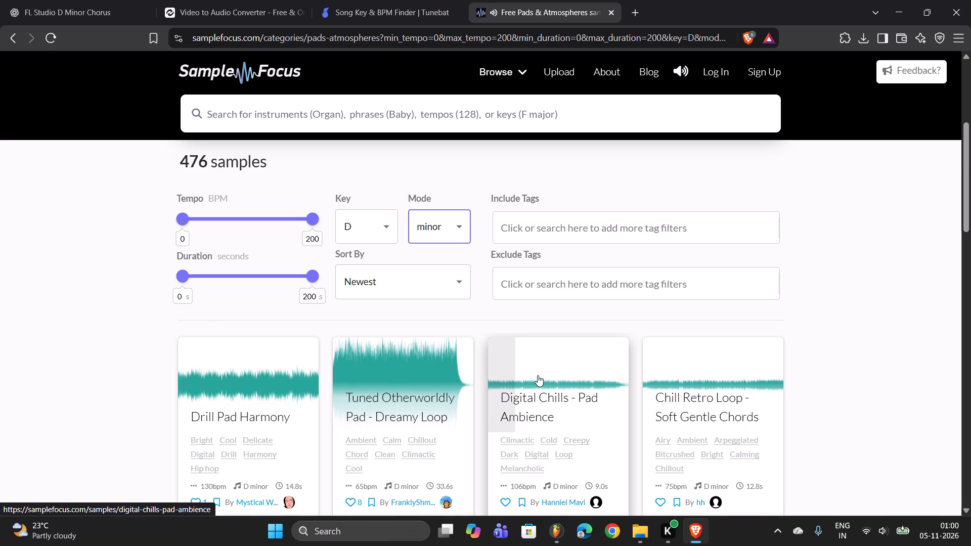
Switch to FL Studio and restart playback with a looped time selection over bars 9 to 29, from the LIza vocal's start.
key("alt+Tab")
key("space")
key("space")
scroll(466, 99, "up", 2)
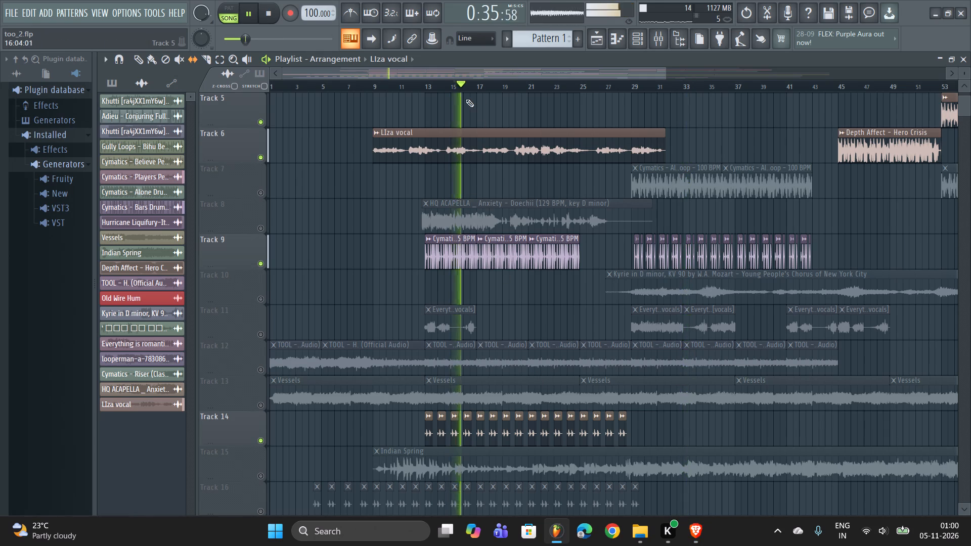
scroll(466, 99, "up", 2)
right_click_drag(372, 89, 624, 120)
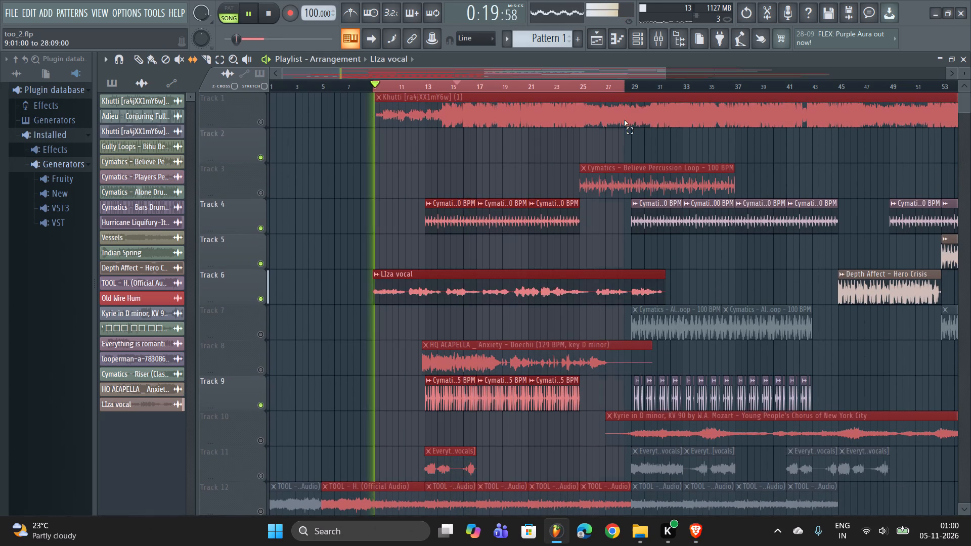
right_click_drag(624, 120, 632, 124)
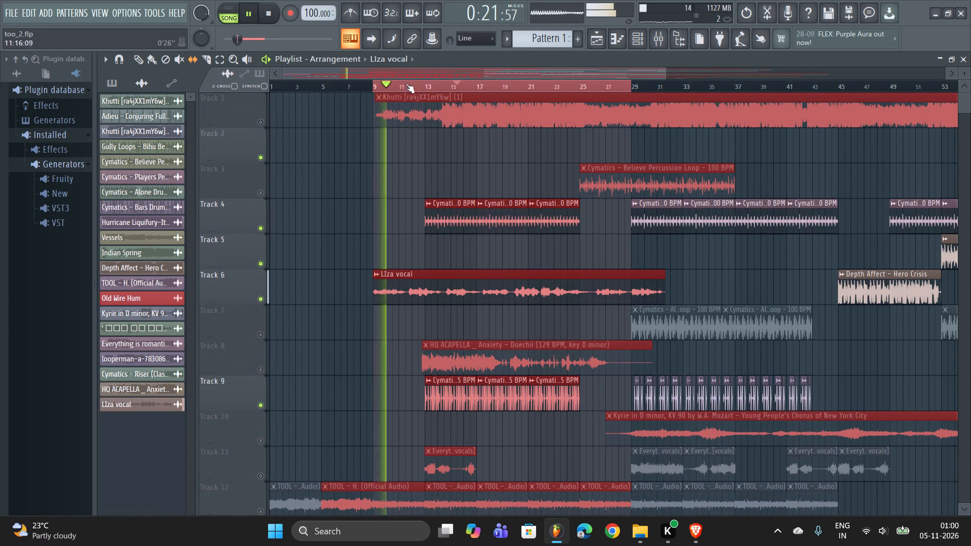
Return to Sample Focus in Brave and audition the D minor pad samples against the looping song.
key("alt+Tab")
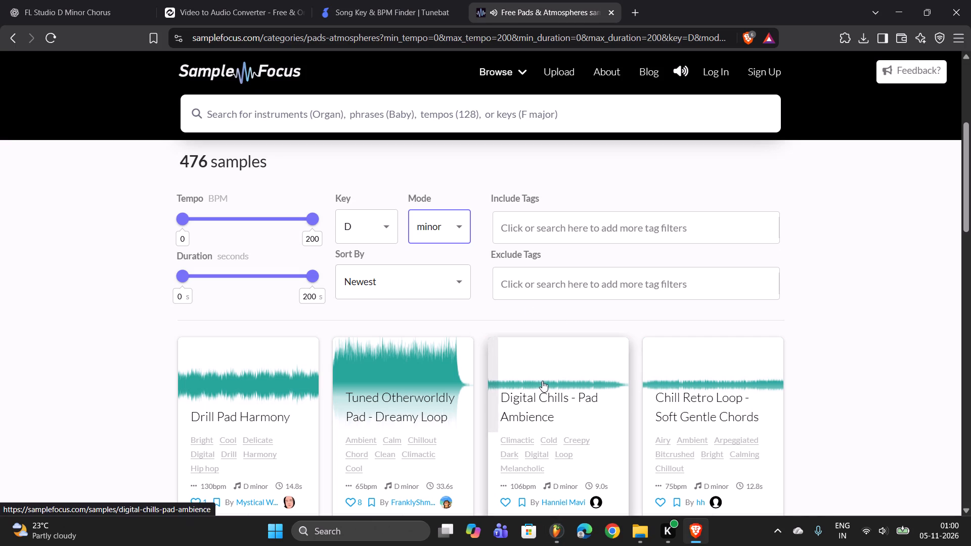
scroll(704, 368, "down", 5)
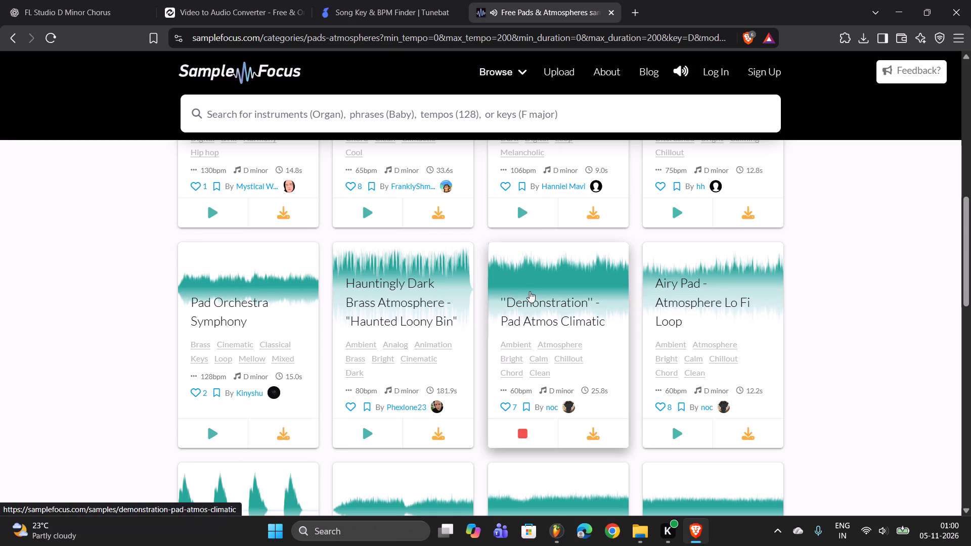
scroll(531, 291, "down", 4)
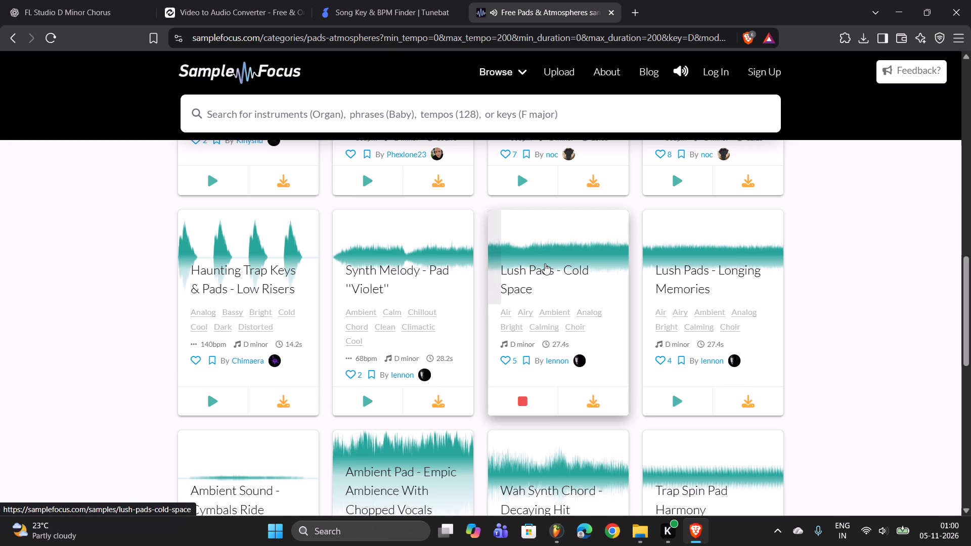
Check the LIza vocal's key and BPM in the Tunebat analysis and return to the Sample Focus page.
left_click(424, 0)
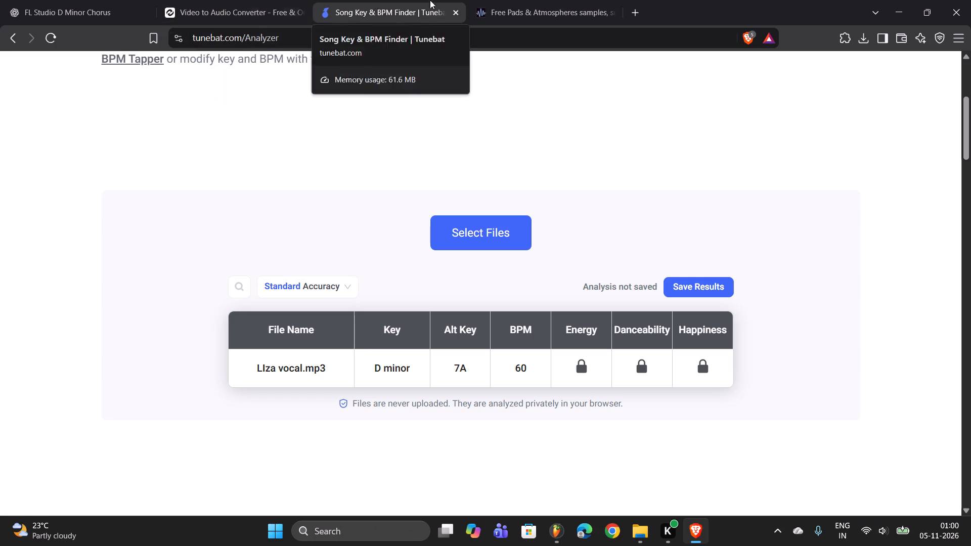
left_click(505, 0)
Open the Bowed string sample category and filter it to minor mode and key D.
scroll(555, 280, "down", 4)
scroll(464, 277, "up", 5)
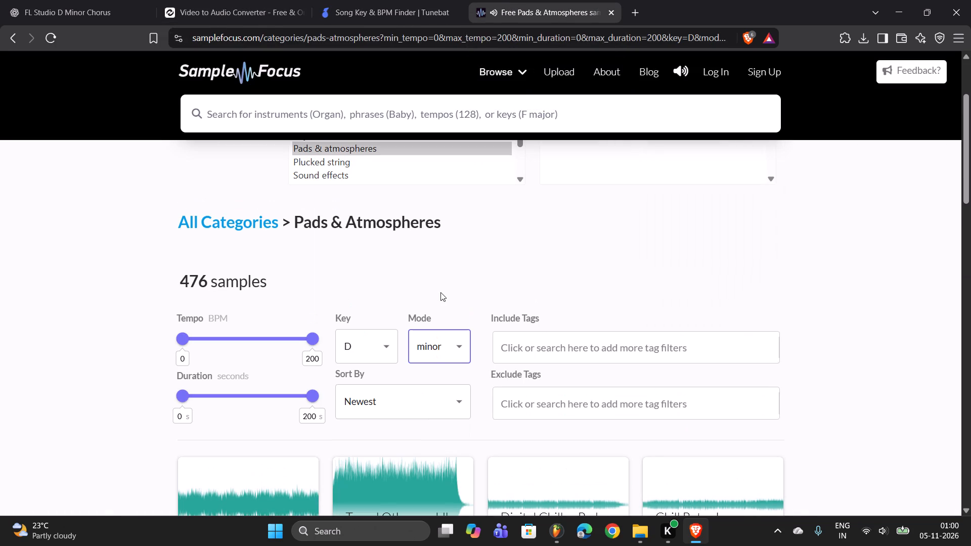
scroll(334, 354, "up", 2)
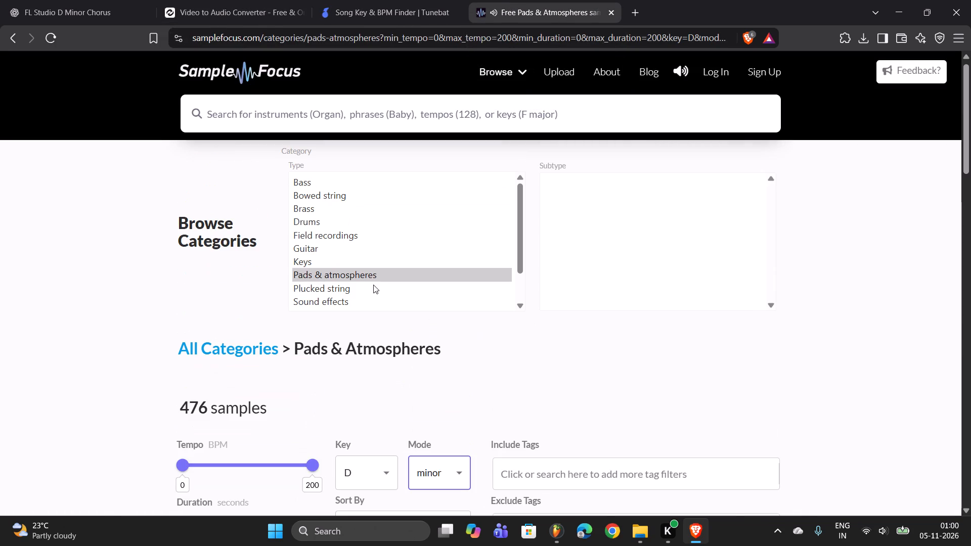
scroll(369, 254, "down", 2)
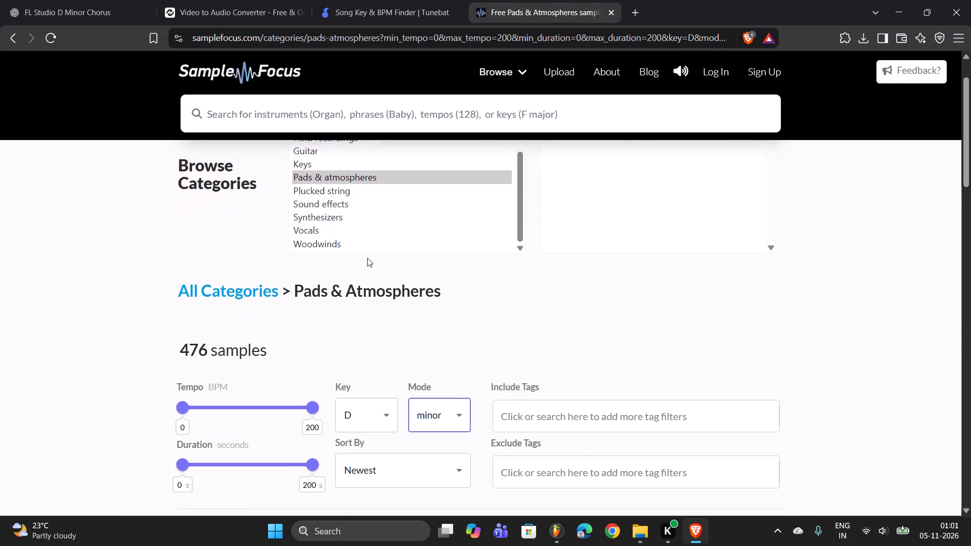
scroll(361, 230, "up", 5)
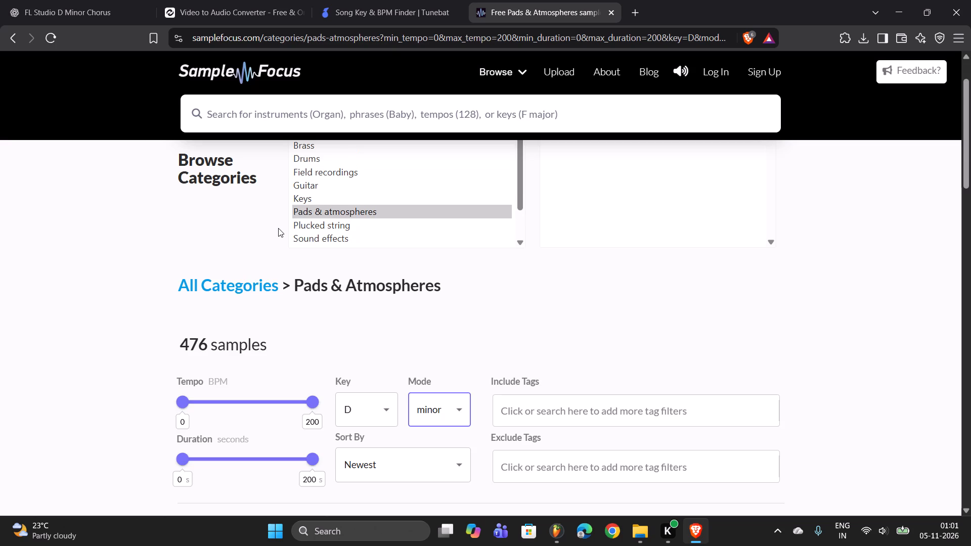
scroll(278, 228, "up", 5)
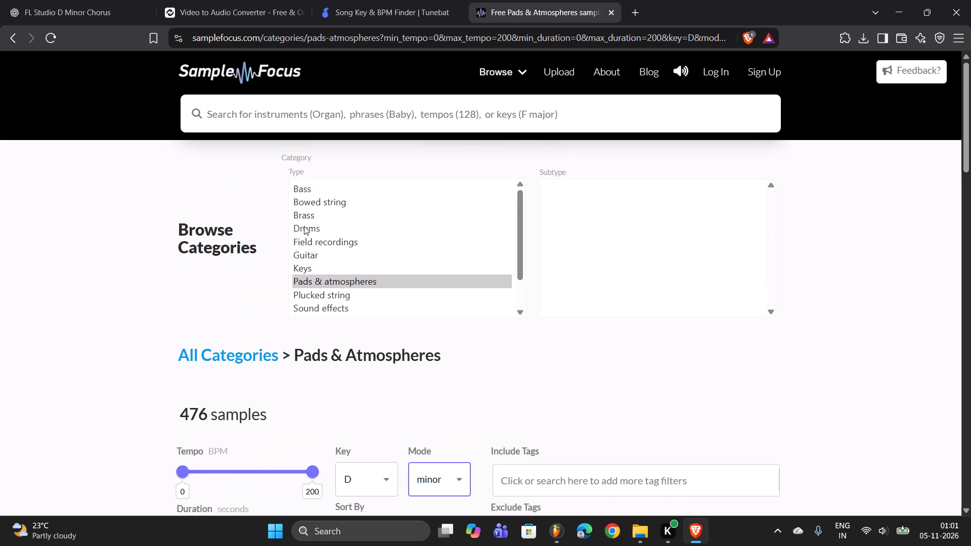
left_click(324, 205)
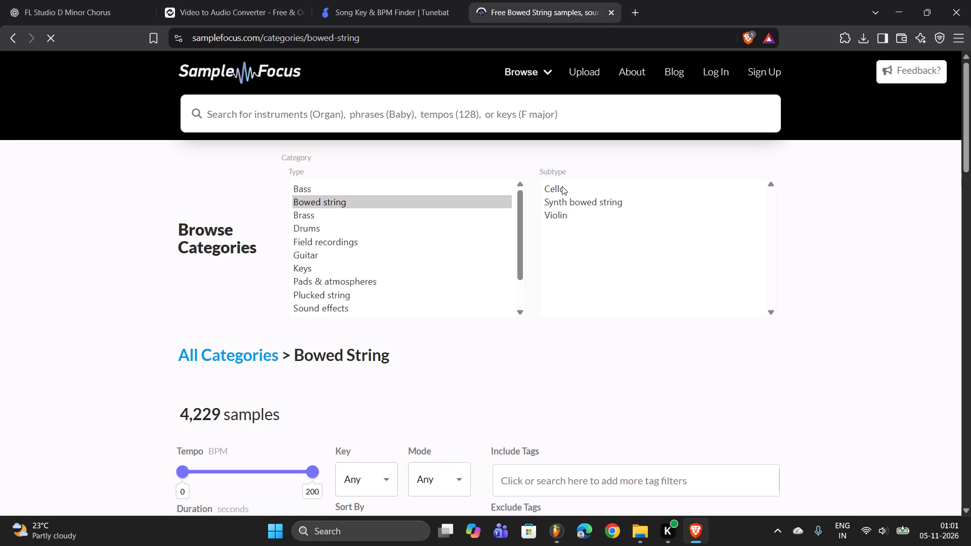
left_click(562, 186)
scroll(390, 425, "down", 3)
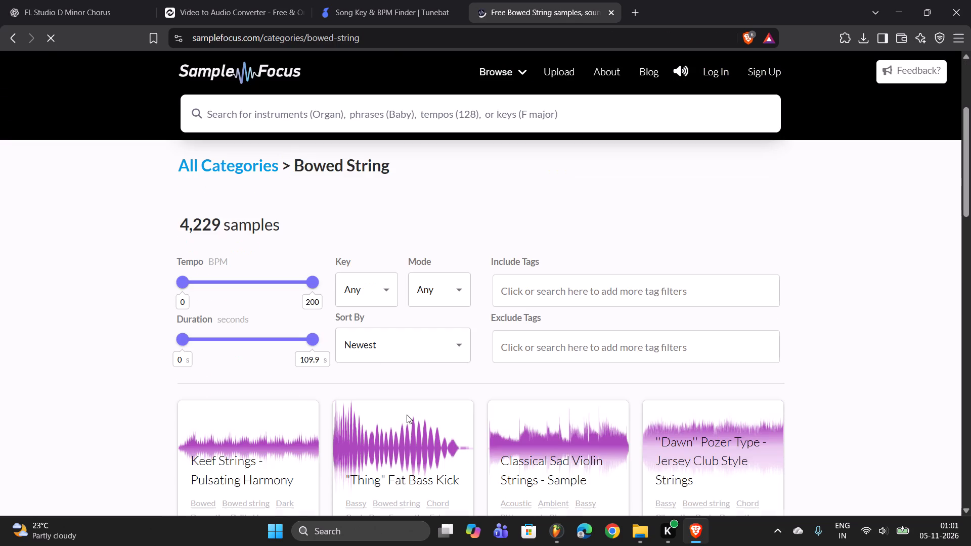
left_click(436, 277)
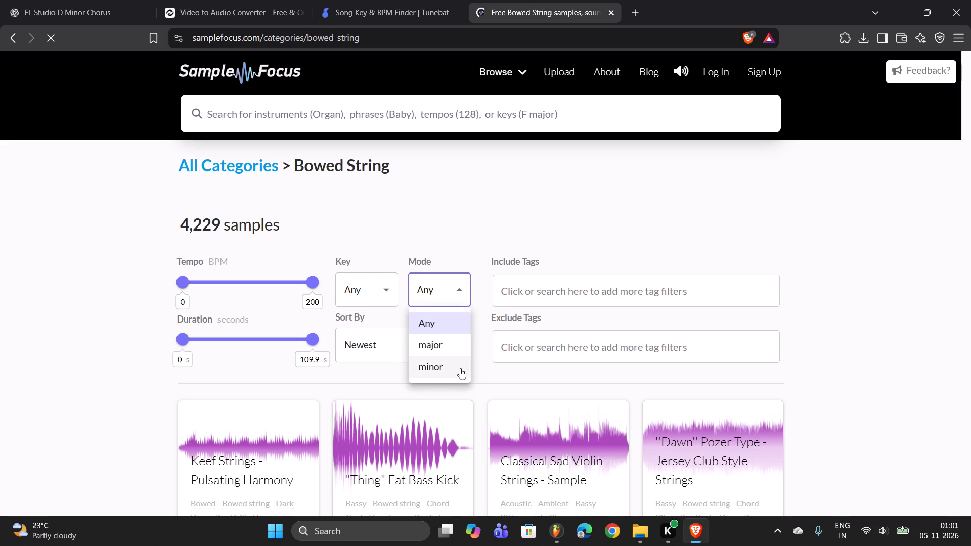
left_click(460, 368)
left_click(383, 298)
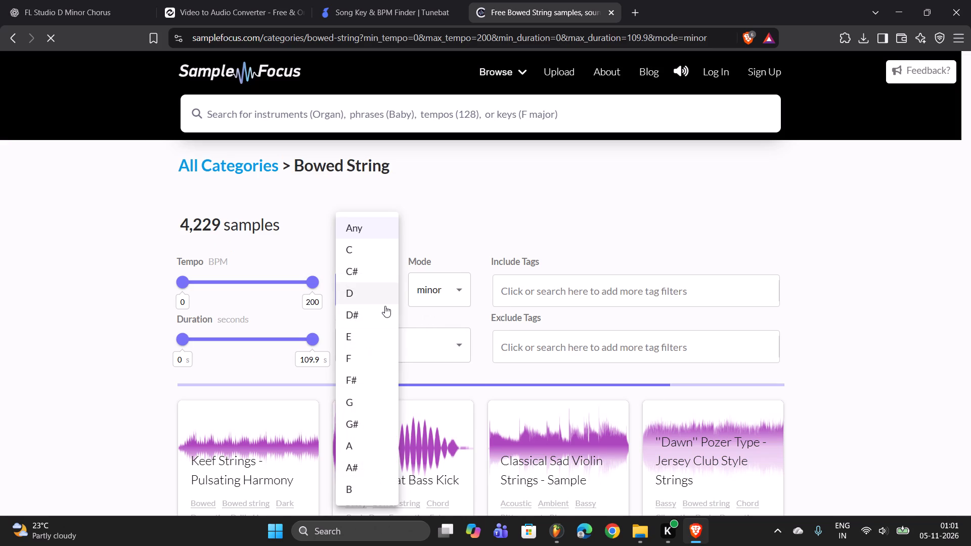
left_click(370, 292)
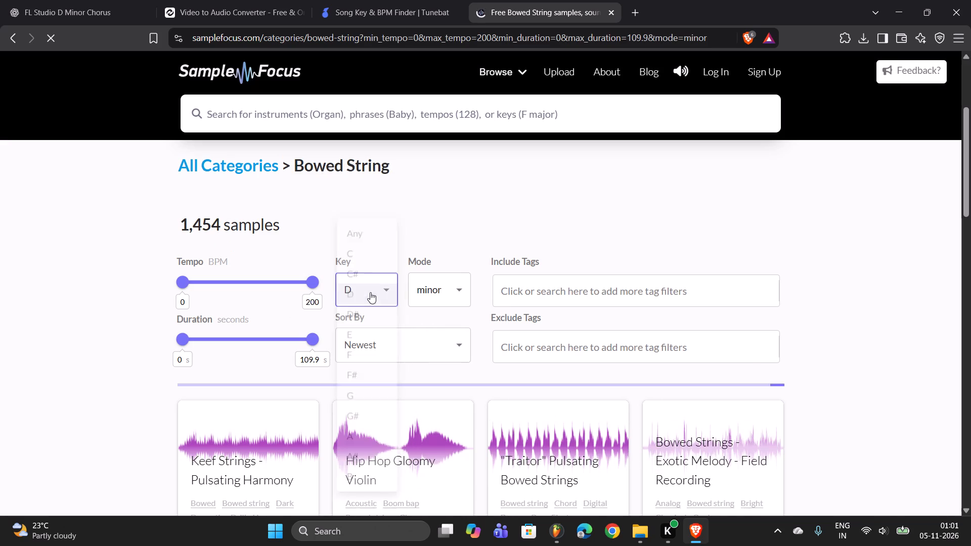
Audition the D minor Bowed string samples against the looping song.
scroll(392, 325, "down", 1)
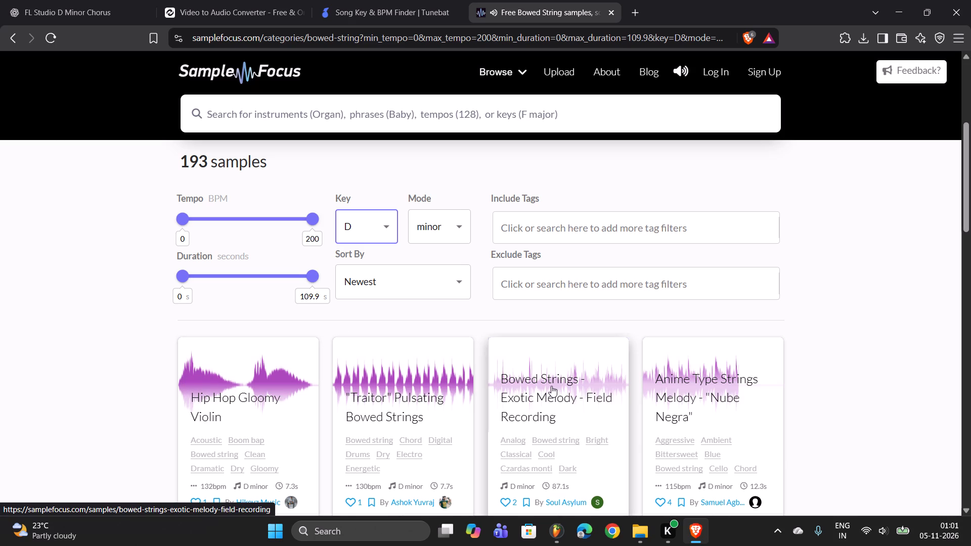
scroll(552, 383, "down", 1)
scroll(563, 328, "down", 3)
scroll(563, 328, "up", 3)
scroll(417, 377, "down", 3)
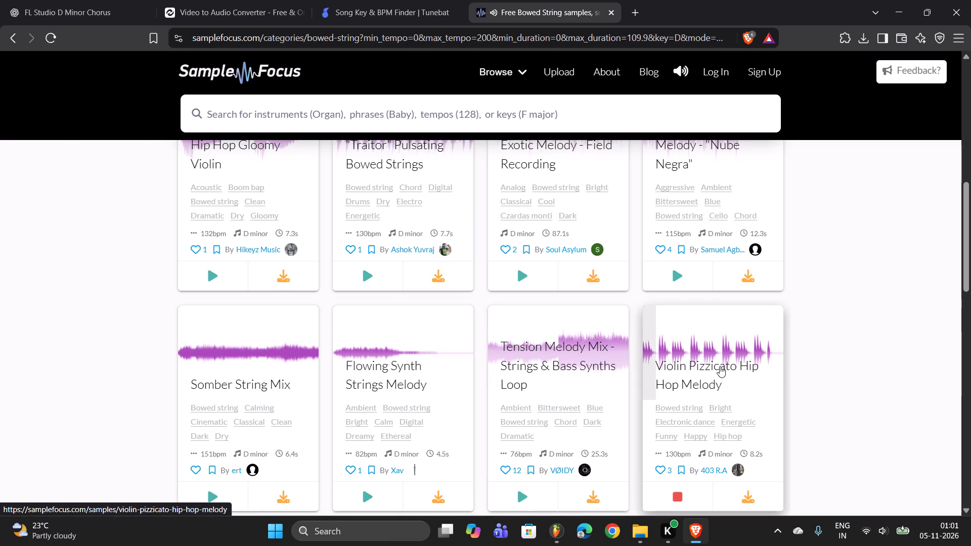
scroll(720, 365, "down", 4)
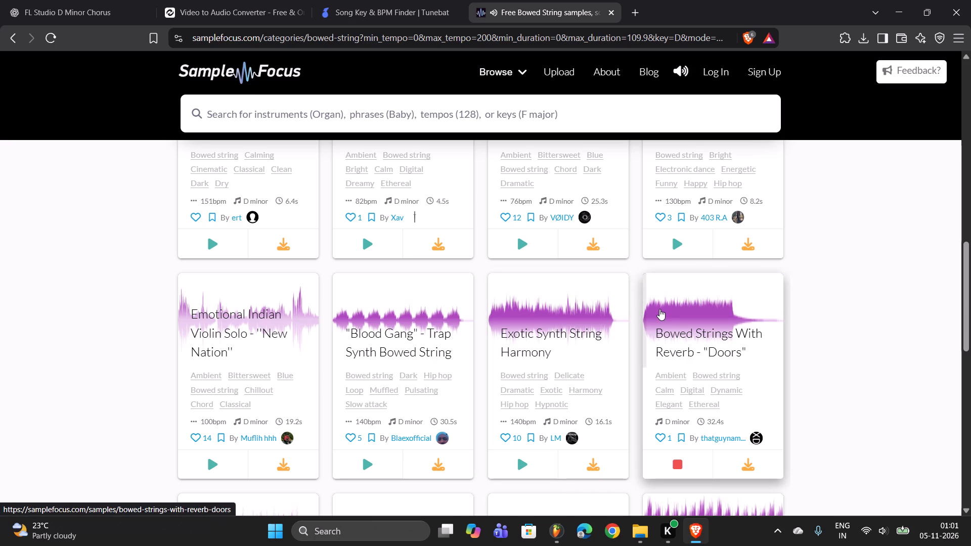
scroll(661, 308, "up", 2)
scroll(661, 308, "down", 4)
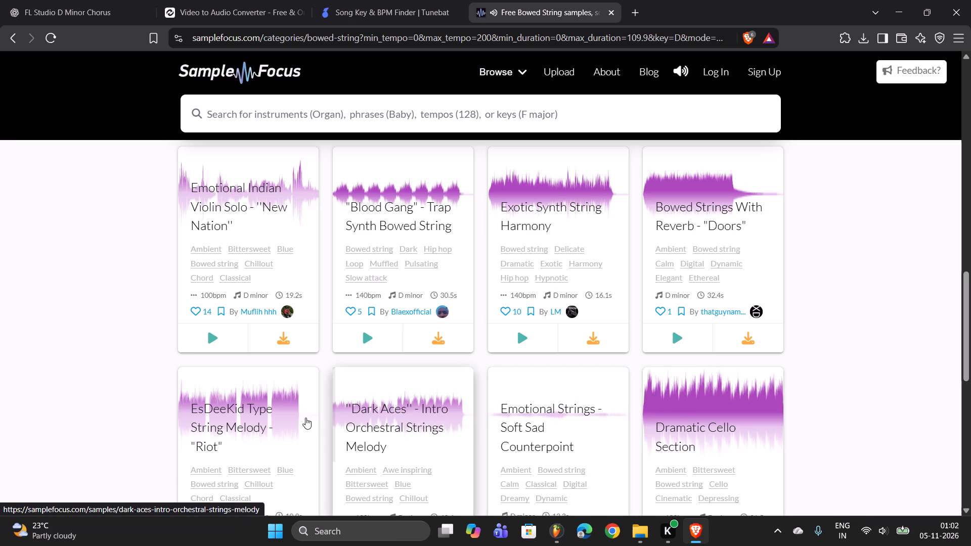
scroll(303, 417, "down", 7)
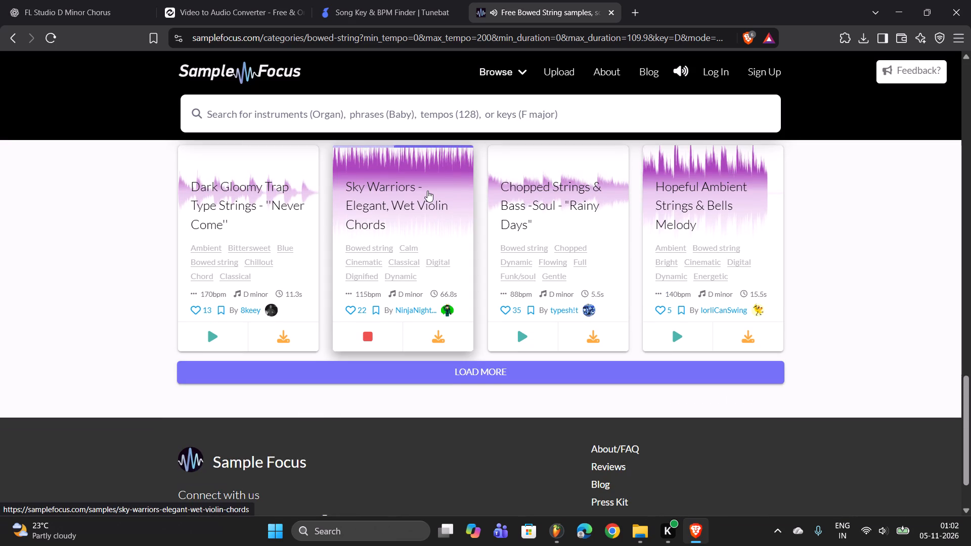
Narrow the Bowed string category to the Synth bowed string subtype and filter it to key D and minor mode.
scroll(427, 191, "up", 16)
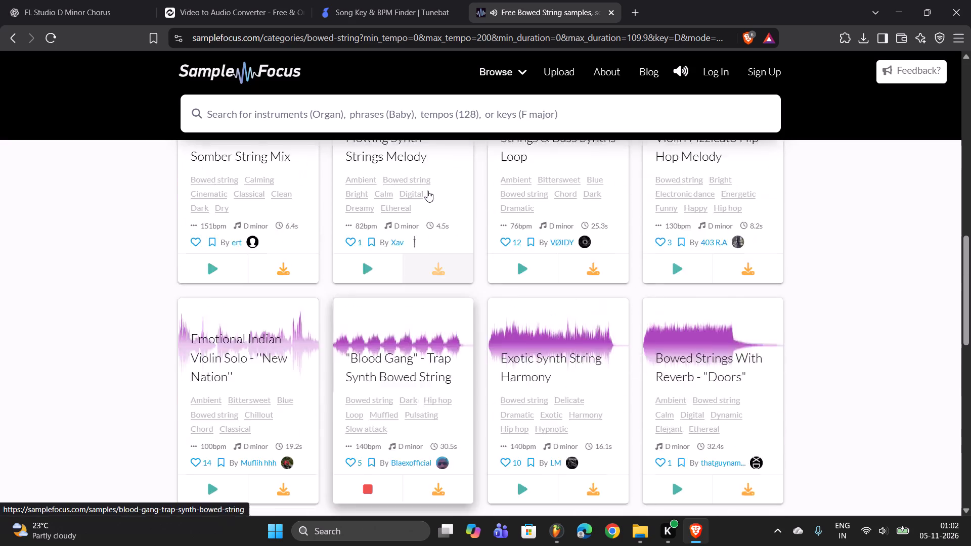
scroll(427, 191, "up", 12)
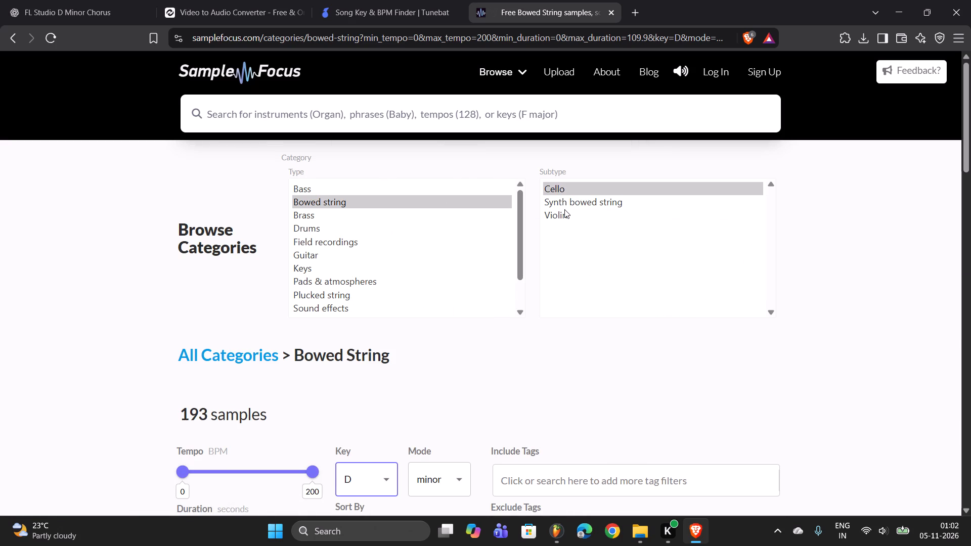
left_click(571, 205)
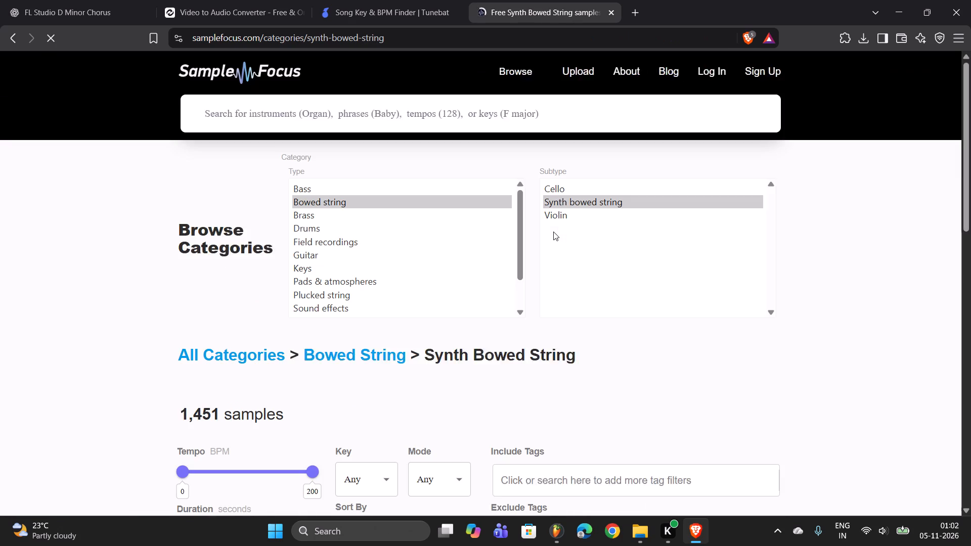
scroll(448, 314, "down", 2)
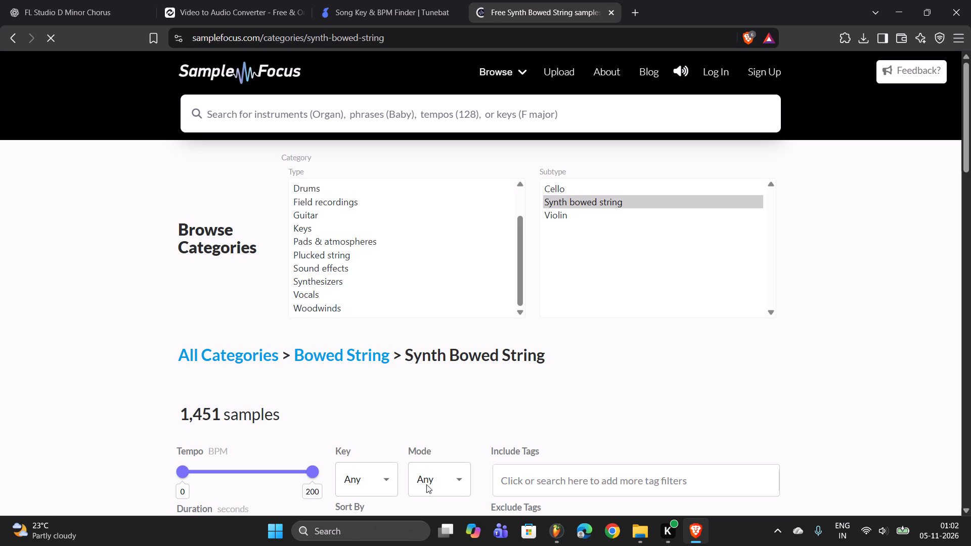
left_click(426, 484)
left_click(349, 468)
left_click(356, 474)
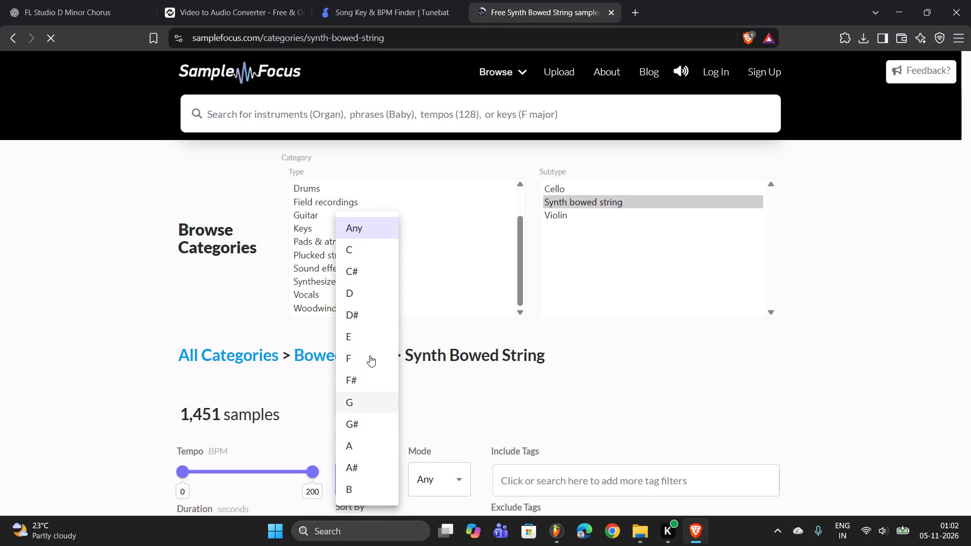
left_click(363, 295)
left_click(447, 491)
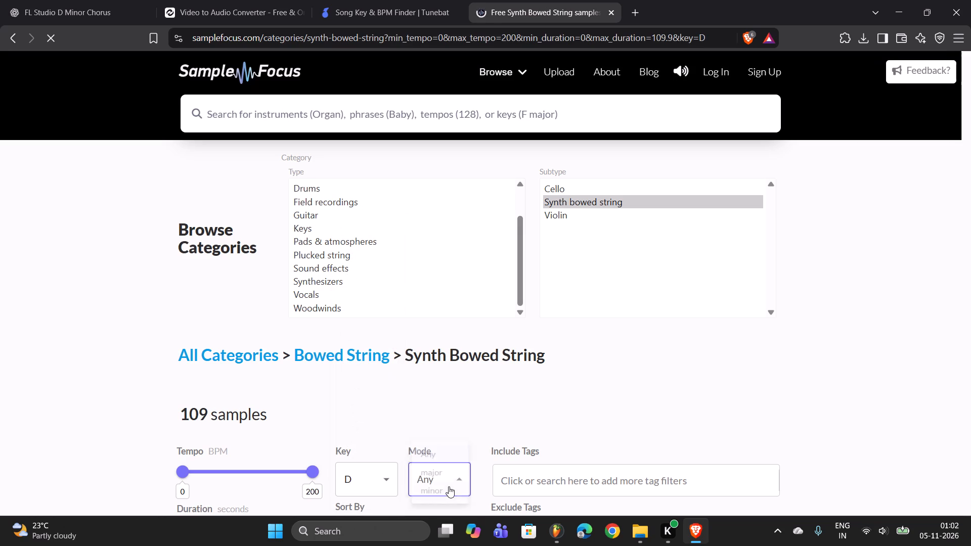
left_click(456, 497)
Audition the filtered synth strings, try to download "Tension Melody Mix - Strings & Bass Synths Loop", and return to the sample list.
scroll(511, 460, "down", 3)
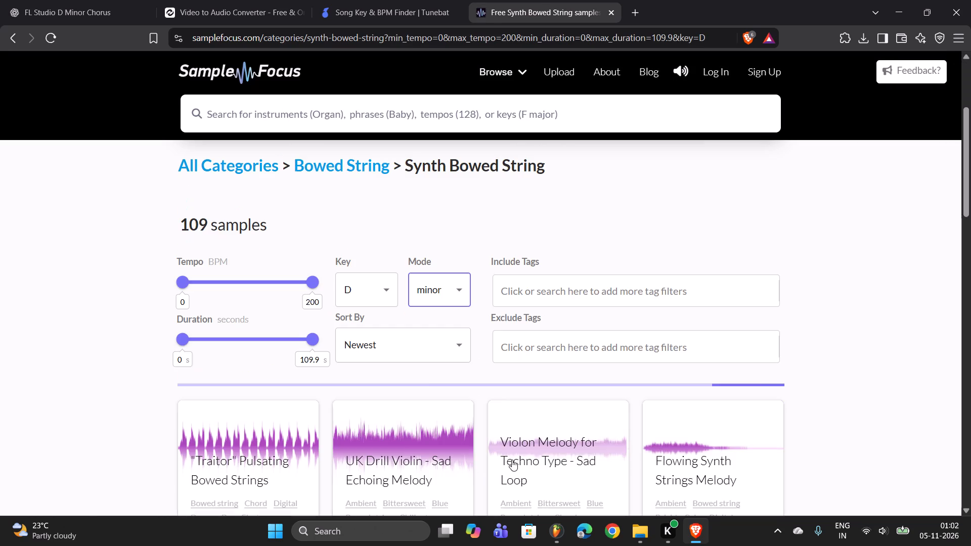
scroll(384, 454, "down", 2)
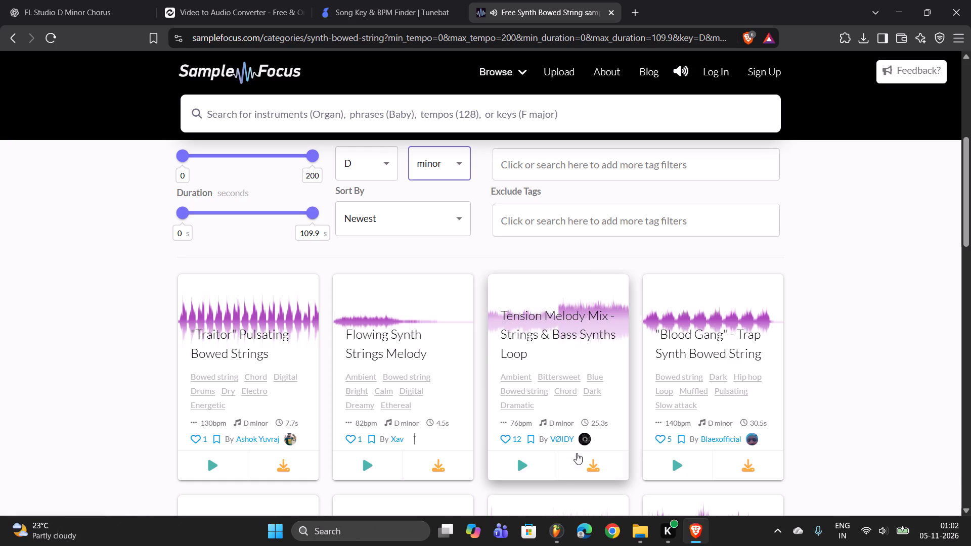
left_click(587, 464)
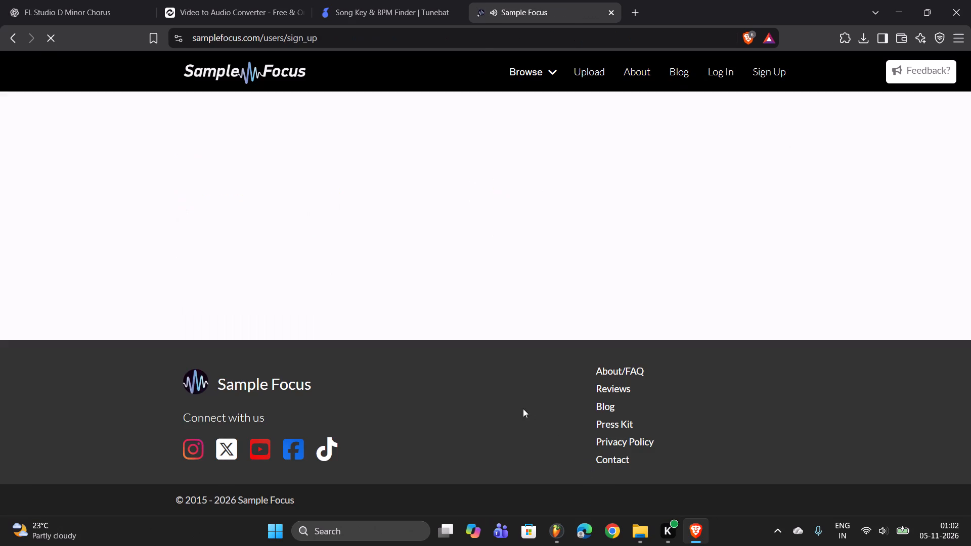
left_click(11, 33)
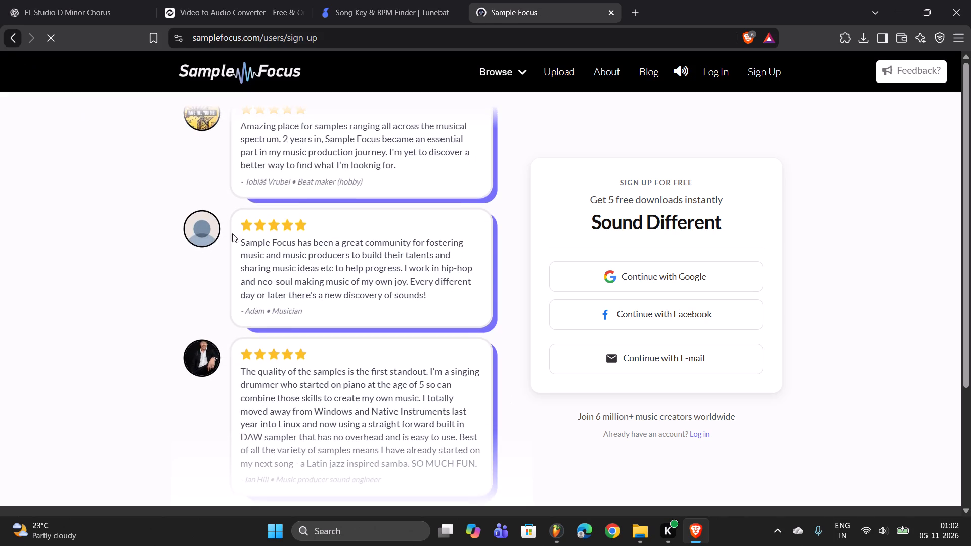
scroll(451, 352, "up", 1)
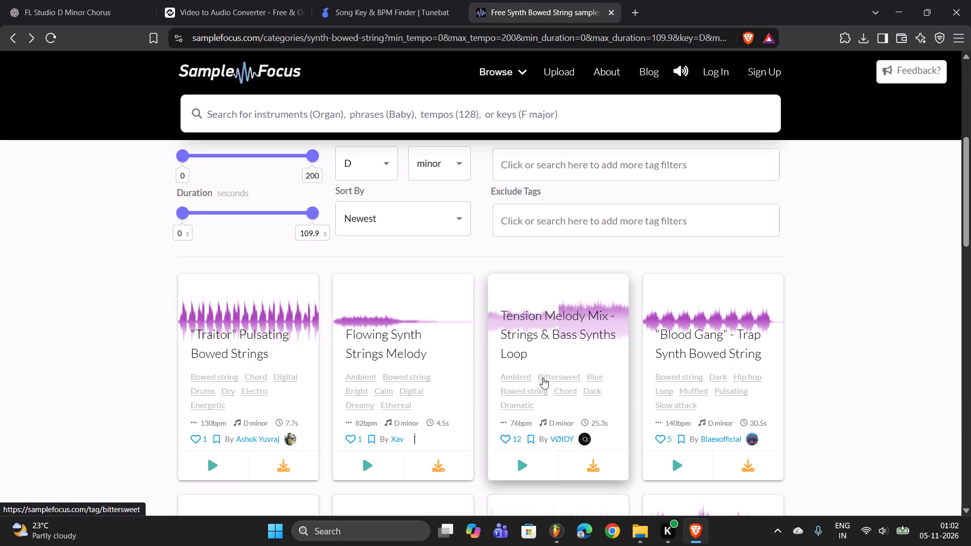
Open the "Tension Melody Mix - Strings & Bass Synths Loop" sample page and copy its web address.
left_click(562, 350)
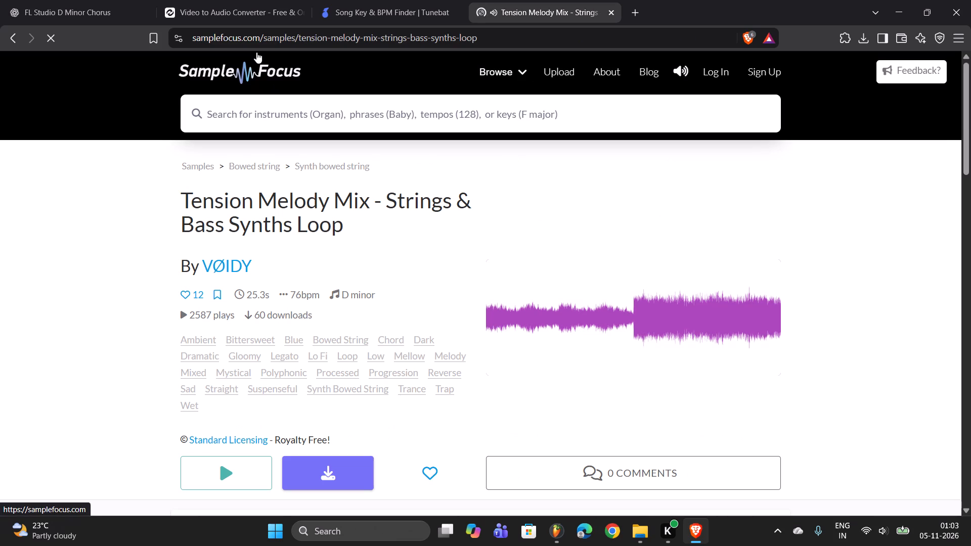
triple_click(236, 44)
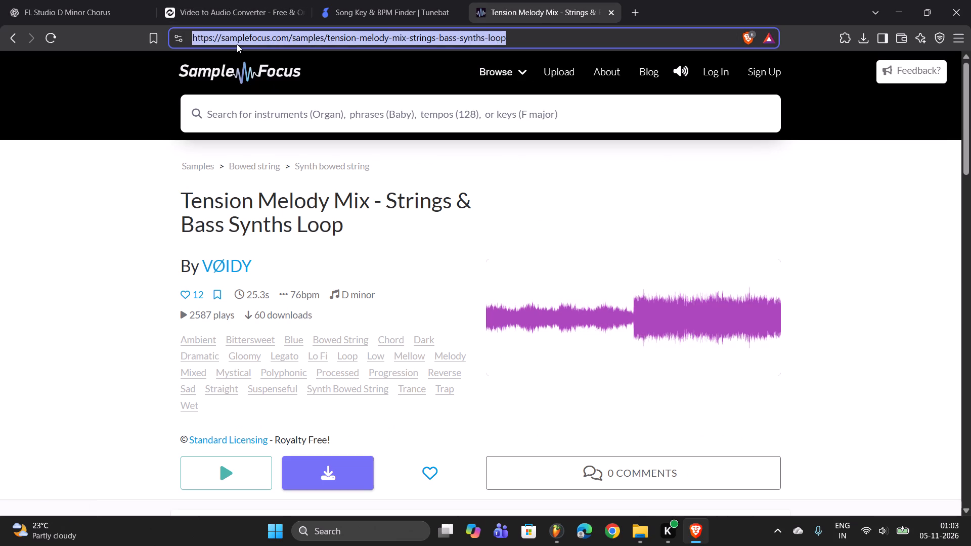
key("ctrl+c")
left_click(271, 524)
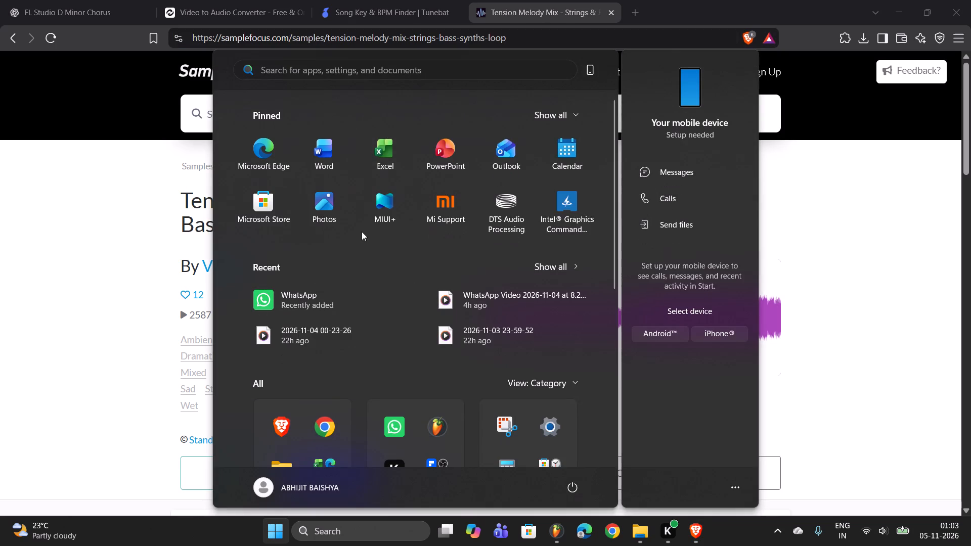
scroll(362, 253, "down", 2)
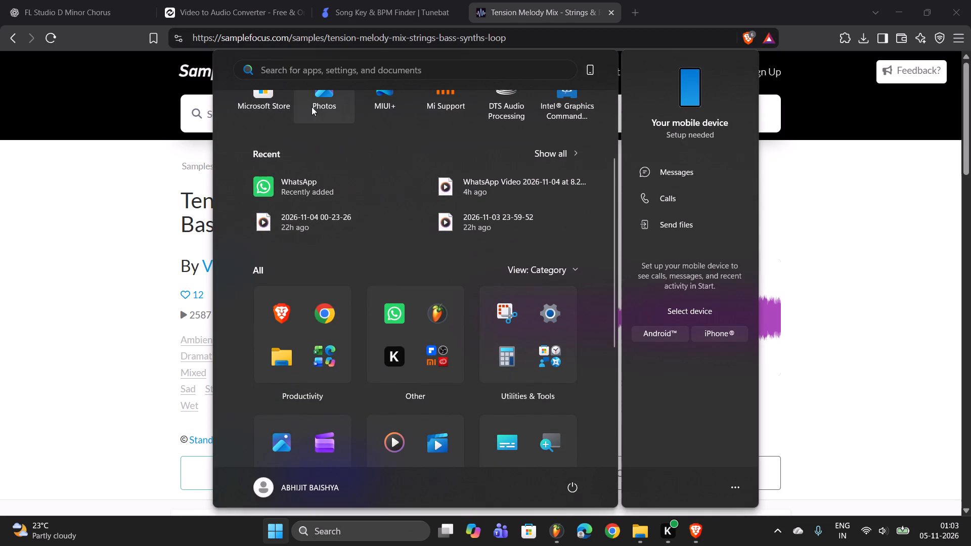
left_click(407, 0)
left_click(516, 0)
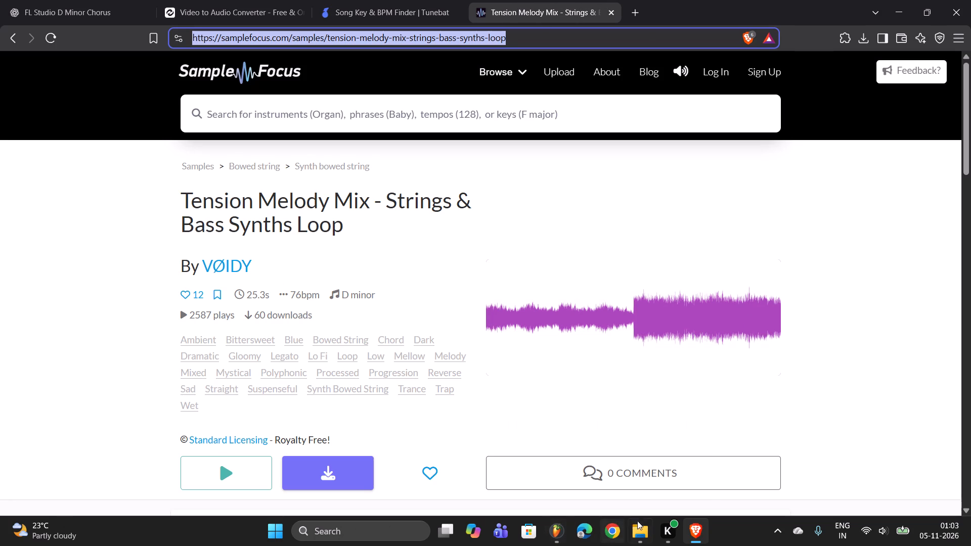
Launch Google Chrome and open the Person 1 profile.
left_click(621, 526)
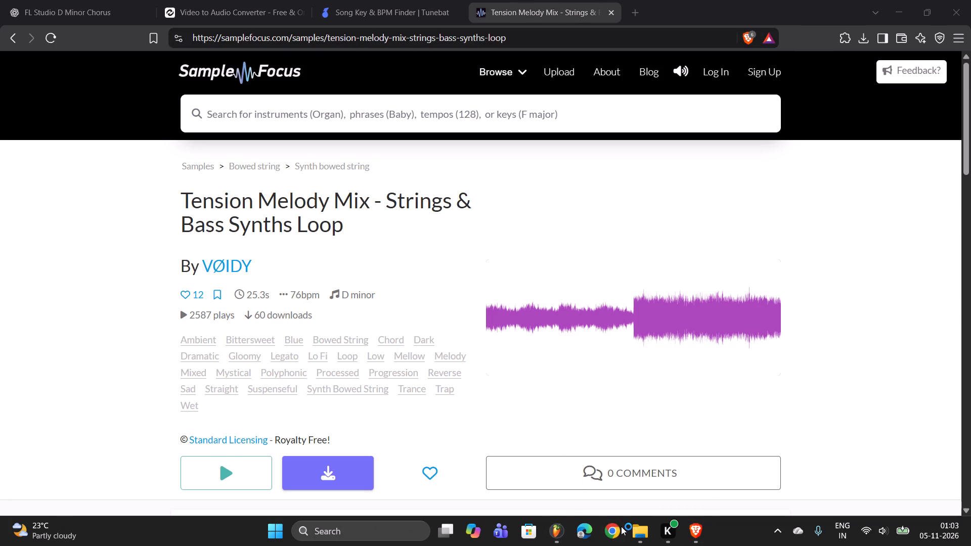
scroll(353, 243, "up", 1)
scroll(249, 112, "up", 2)
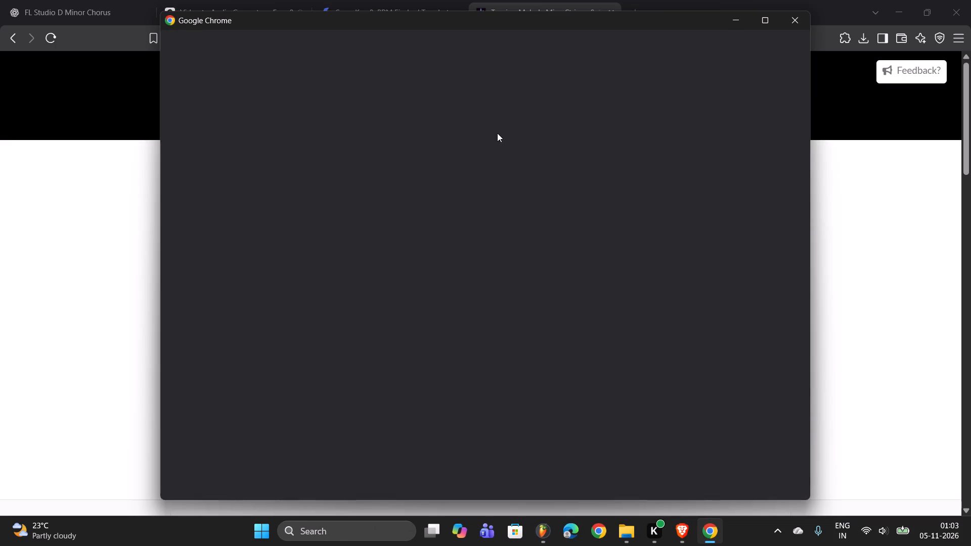
scroll(431, 332, "down", 3)
scroll(431, 332, "up", 1)
scroll(431, 332, "down", 7)
scroll(480, 370, "down", 3)
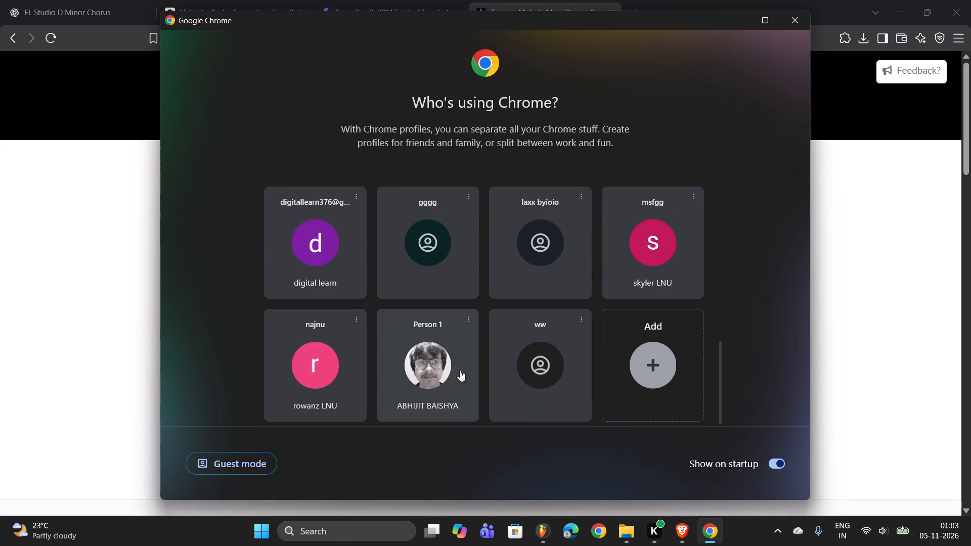
double_click(450, 373)
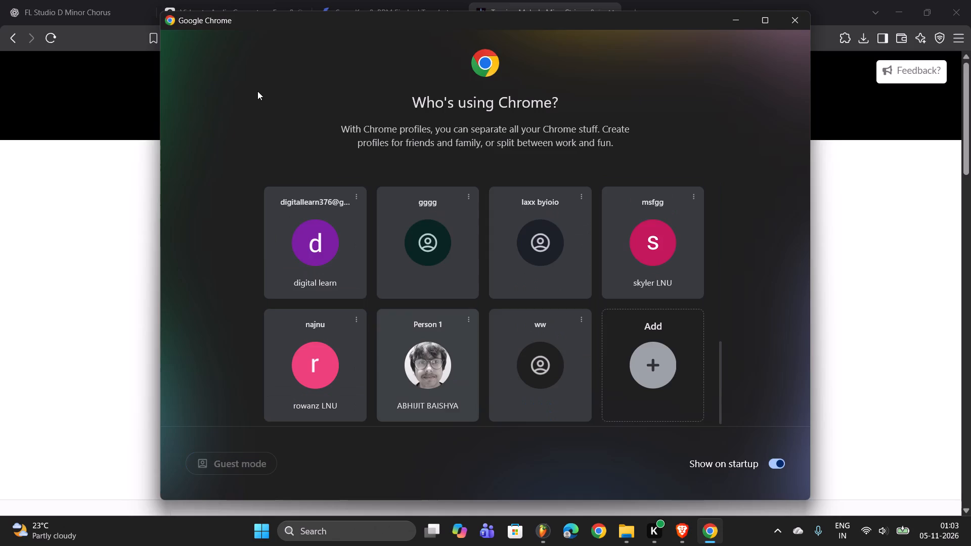
Load the copied Tension Melody Mix sample page address in Chrome and bring that page into view.
left_click(223, 43)
key("ctrl+v")
key("Return")
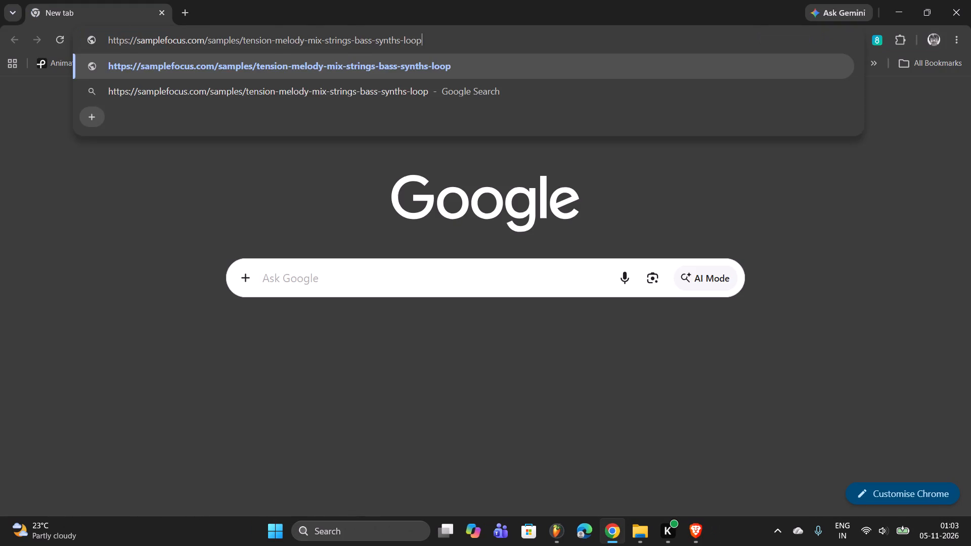
key("alt+Tab")
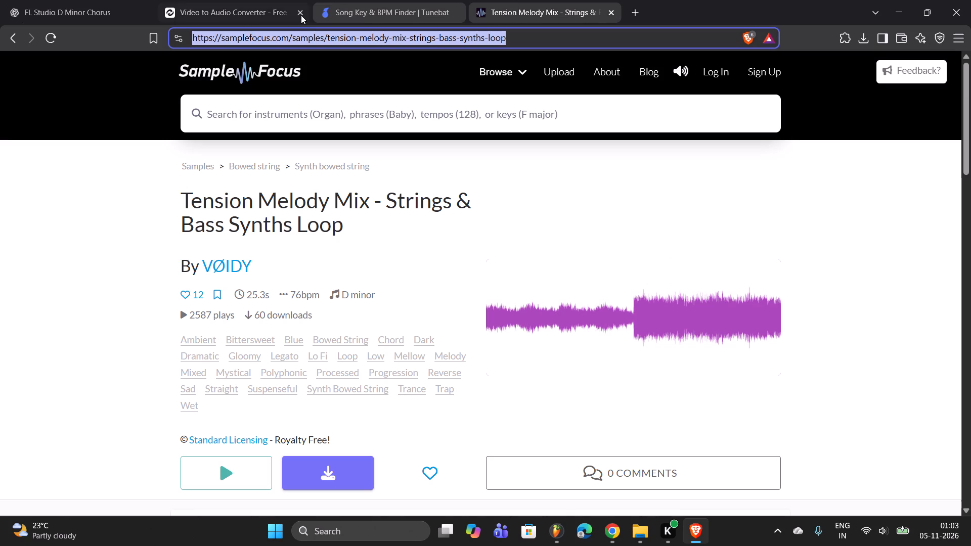
key("alt+Tab")
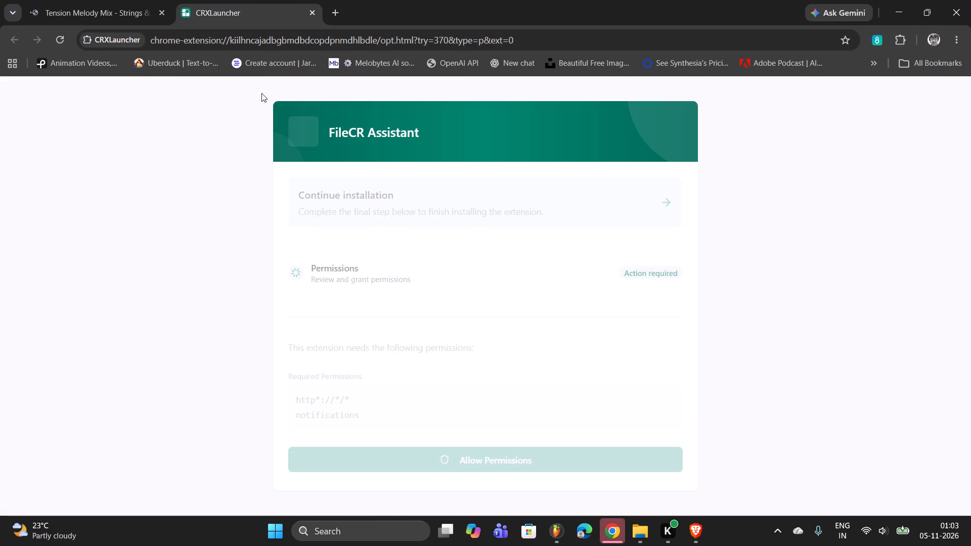
left_click(119, 0)
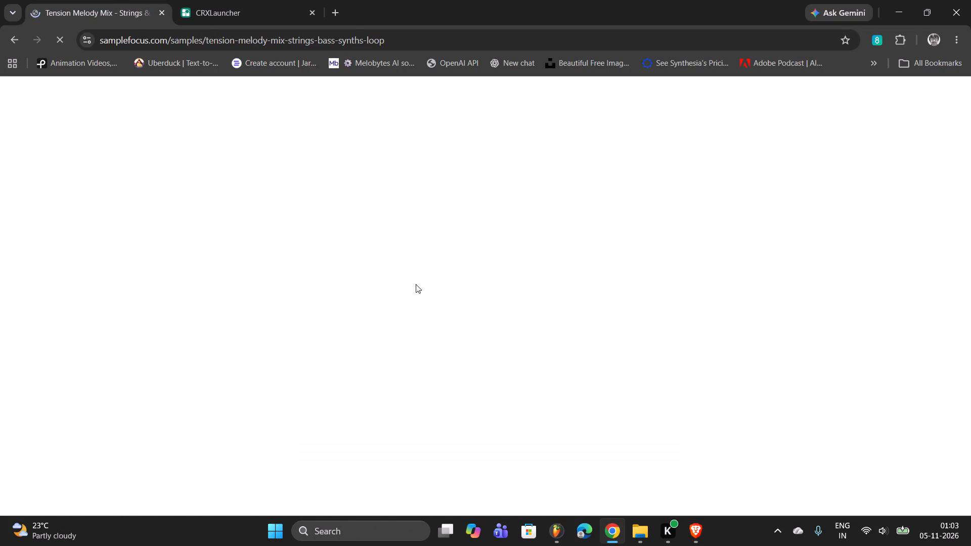
Download the Tension Melody Mix sample.
scroll(543, 409, "down", 4)
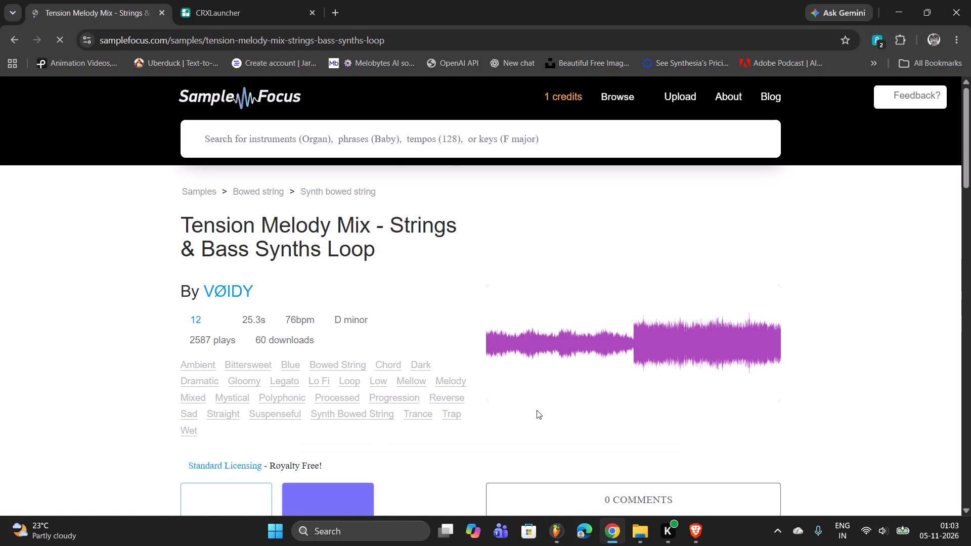
left_click(332, 248)
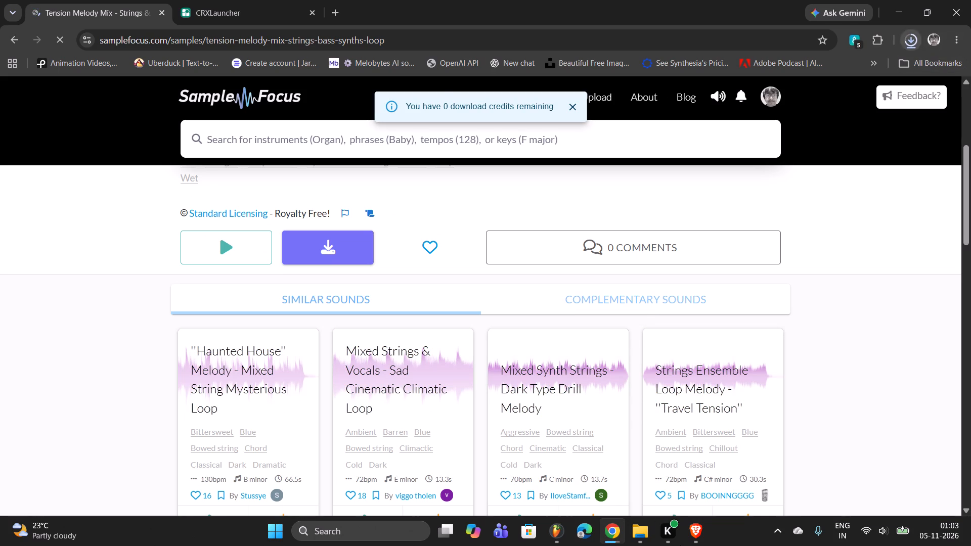
Bring the downloaded tension-melody-mix-strings-bass-synths-loop_76bpm_D_minor file from the Downloads folder into the too_2.flp playlist in FL Studio, on Track 4.
left_click(646, 526)
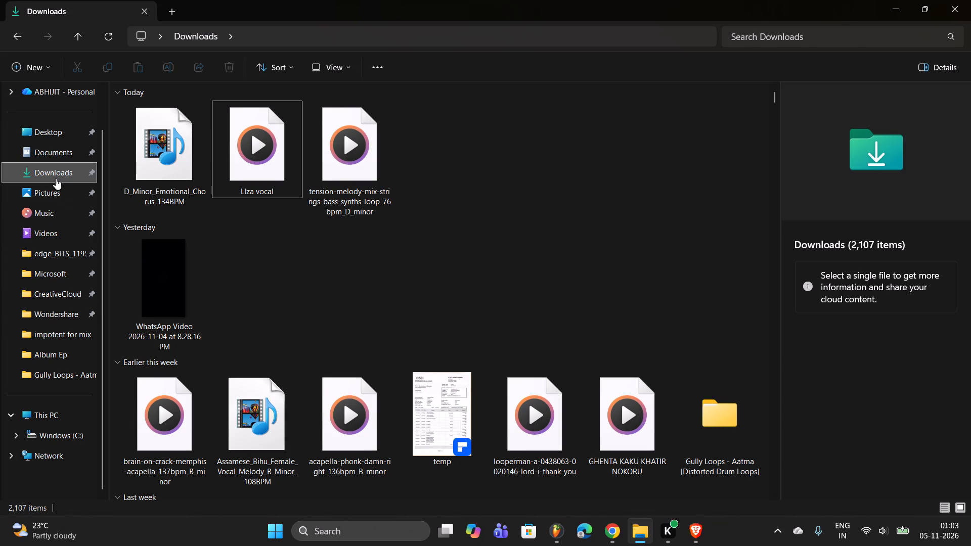
left_click(57, 174)
left_click(338, 165)
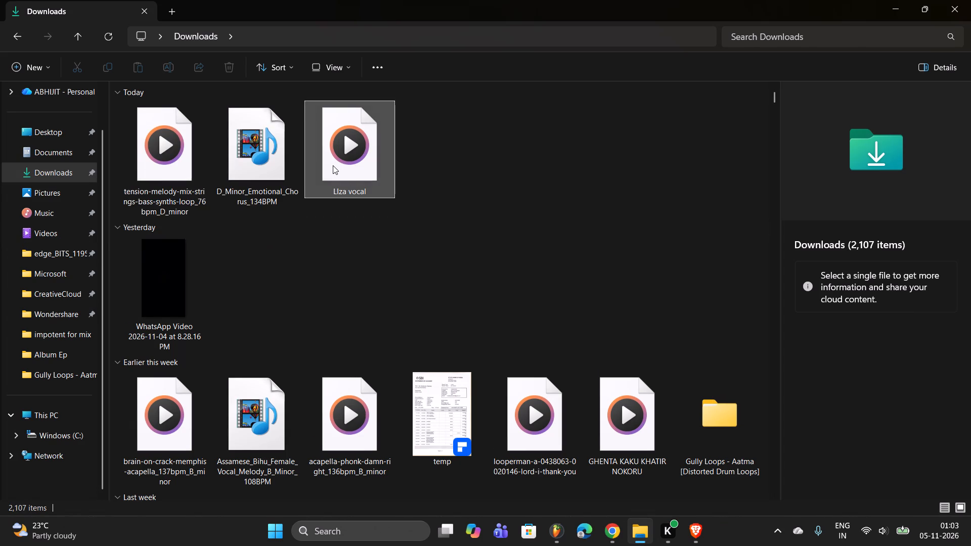
left_click(174, 171)
left_click_drag(150, 153, 301, 259)
key("alt+Tab")
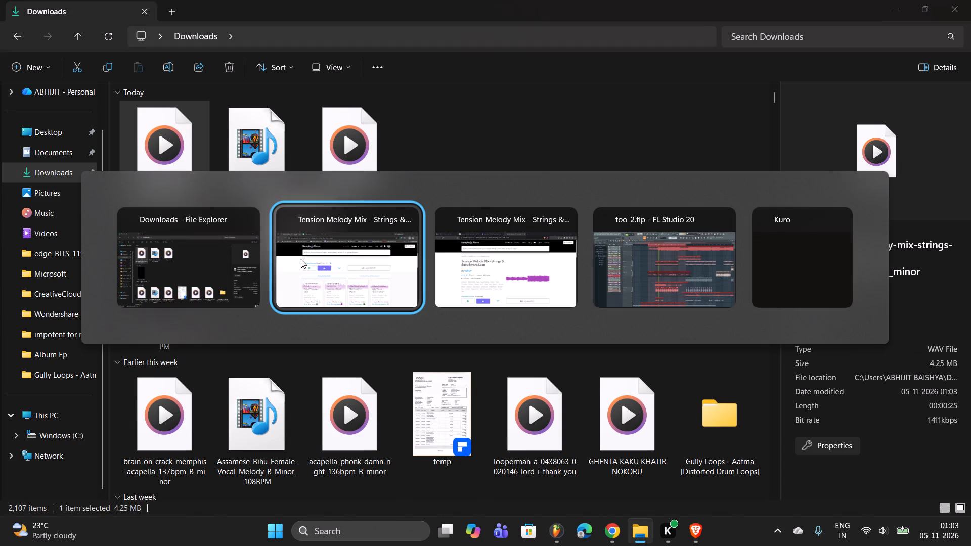
left_click_drag(301, 259, 305, 259)
key("alt+Tab")
key("alt+Tab")
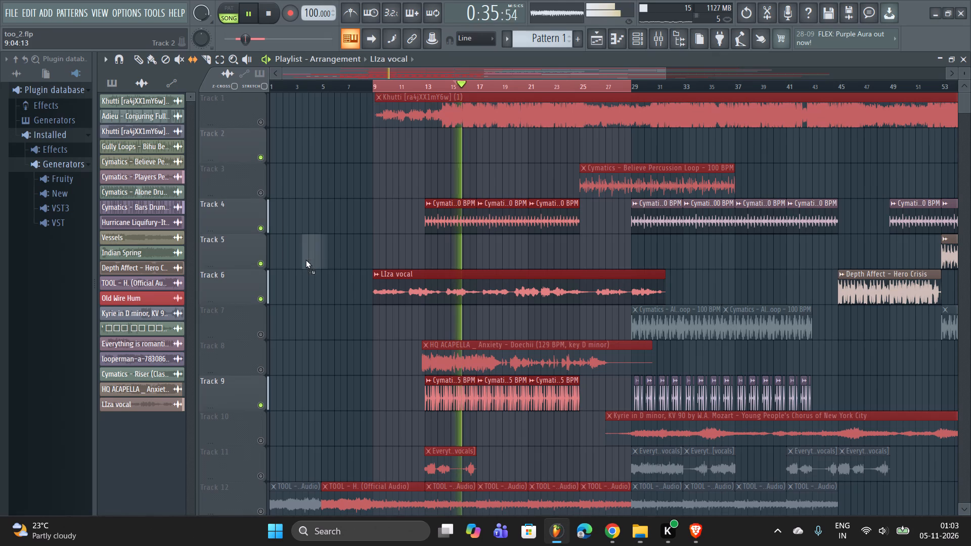
left_click_drag(305, 259, 317, 207)
Place the tension-melody-mix clip on Track 5 near bar 2 and delete its instance on Track 4.
left_click_drag(338, 217, 325, 234)
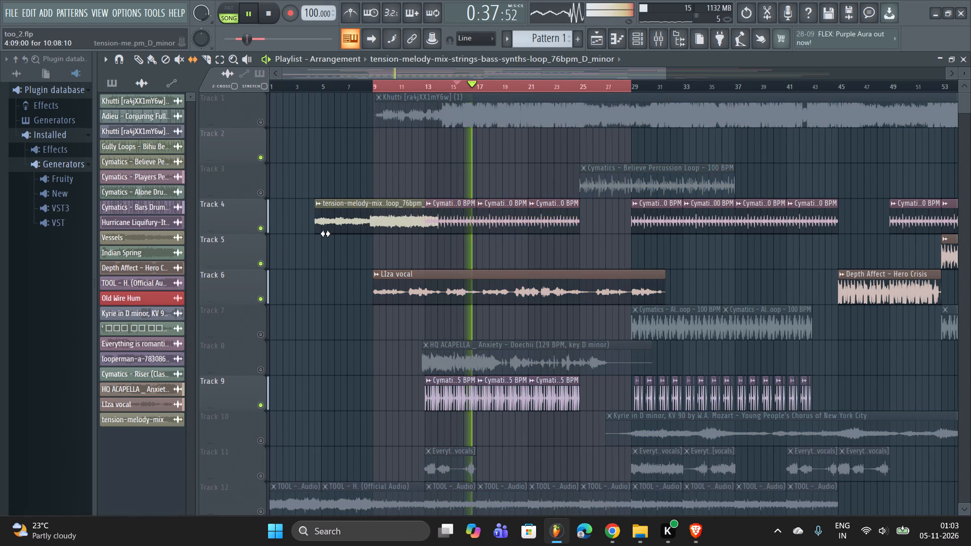
left_click_drag(334, 223, 360, 222)
left_click_drag(362, 203, 335, 243)
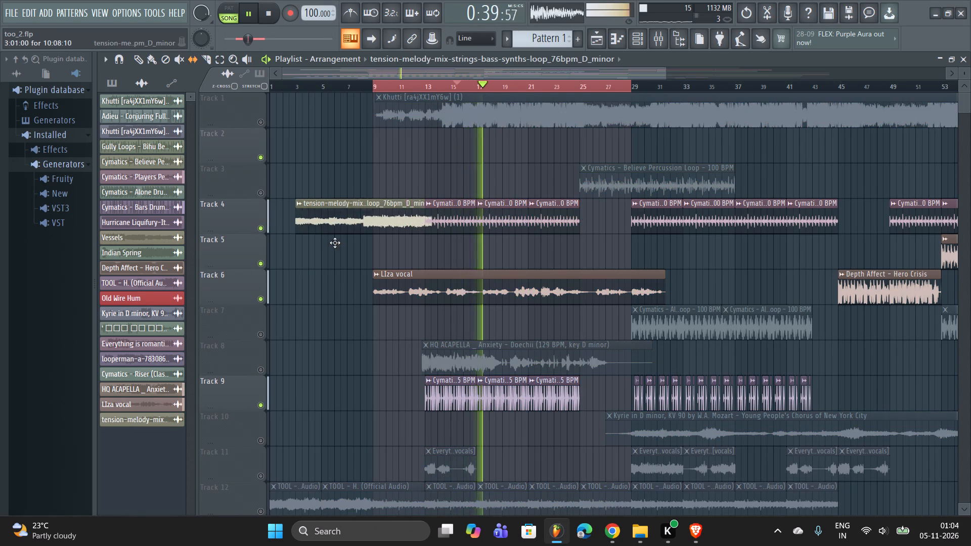
left_click_drag(335, 243, 334, 258)
left_click(296, 233)
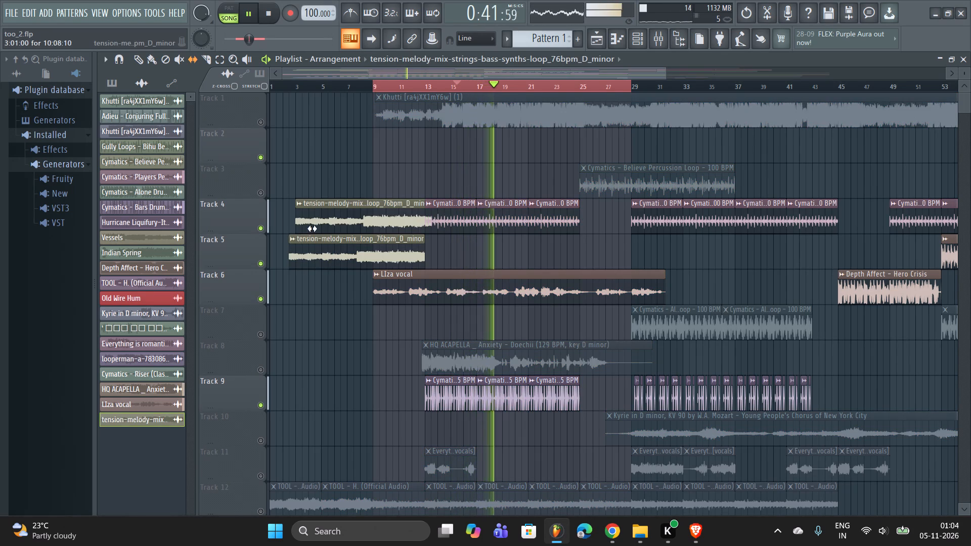
right_click(318, 225)
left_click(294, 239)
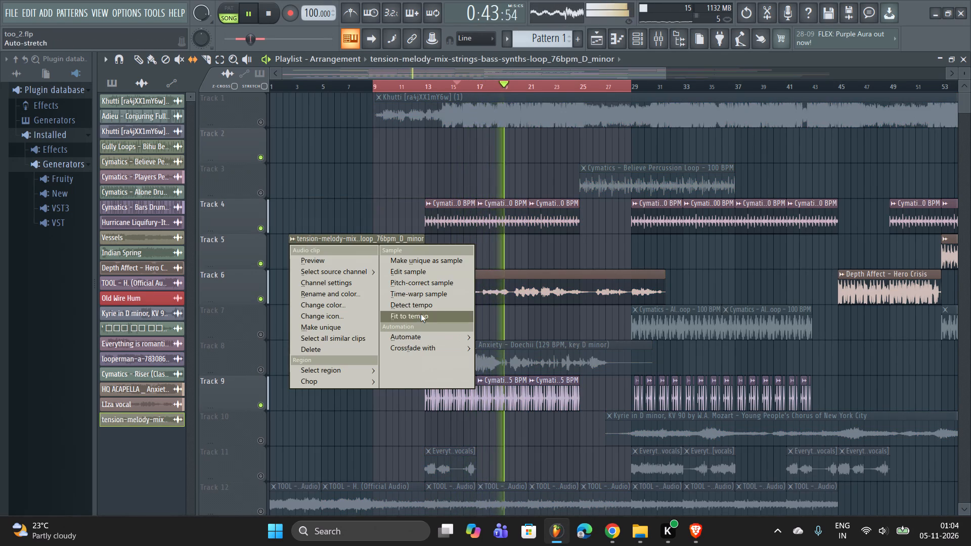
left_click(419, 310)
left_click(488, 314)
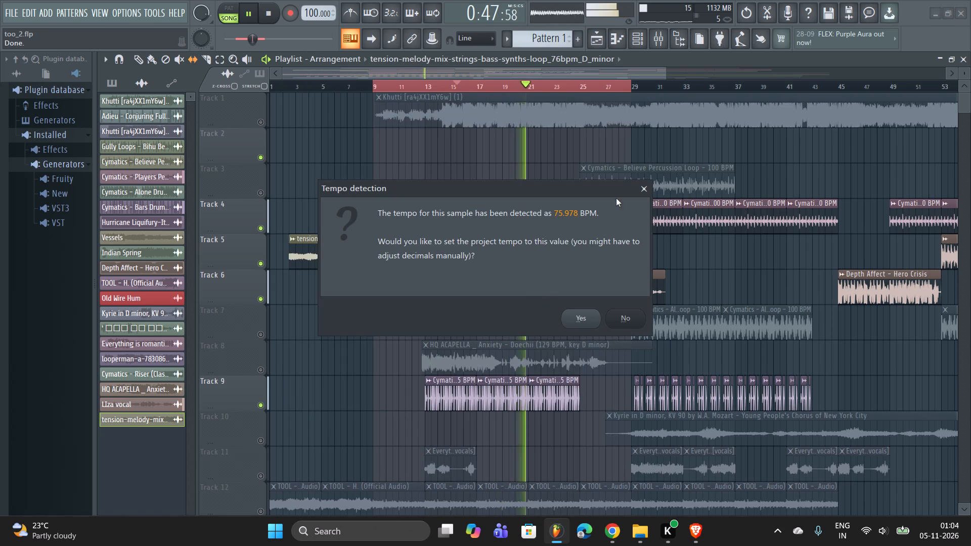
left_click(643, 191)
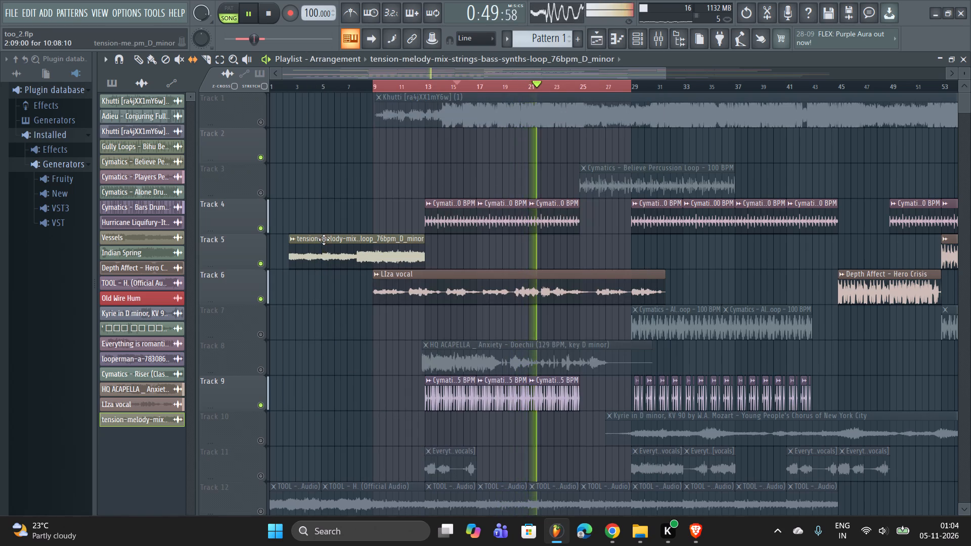
Move the tension-melody-mix clip on Track 5 to bar 1 and fit it to the project tempo using the 50 to 100 BPM range.
left_click_drag(323, 240, 280, 238)
left_click(272, 239)
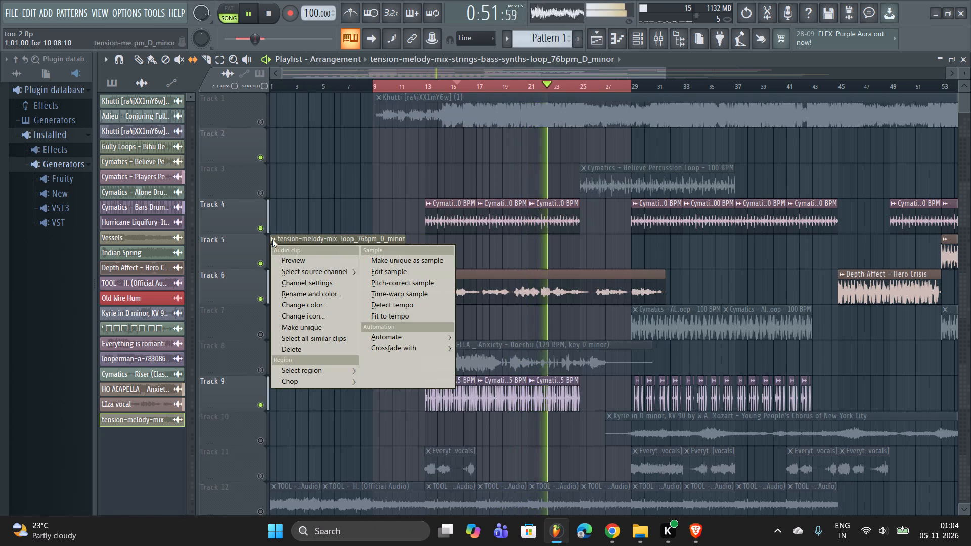
left_click(410, 313)
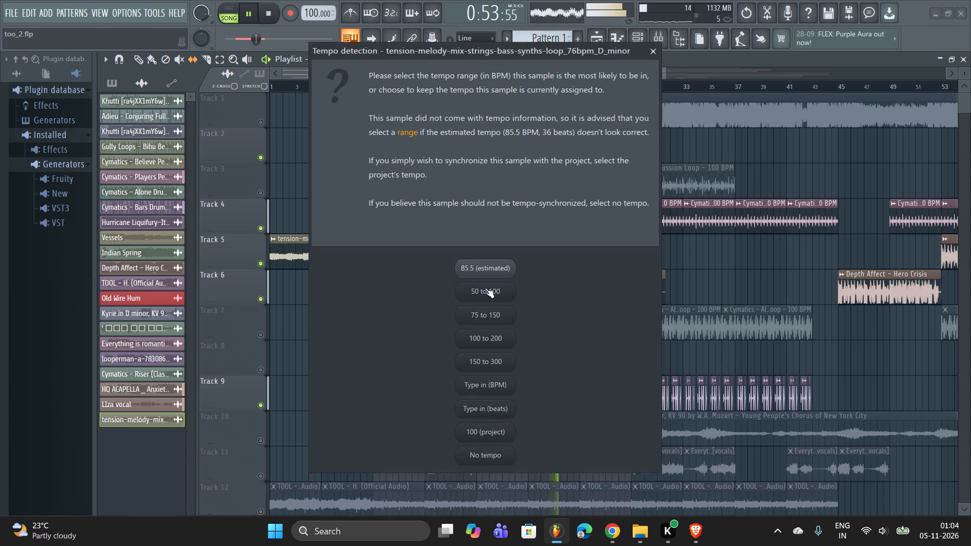
left_click(485, 288)
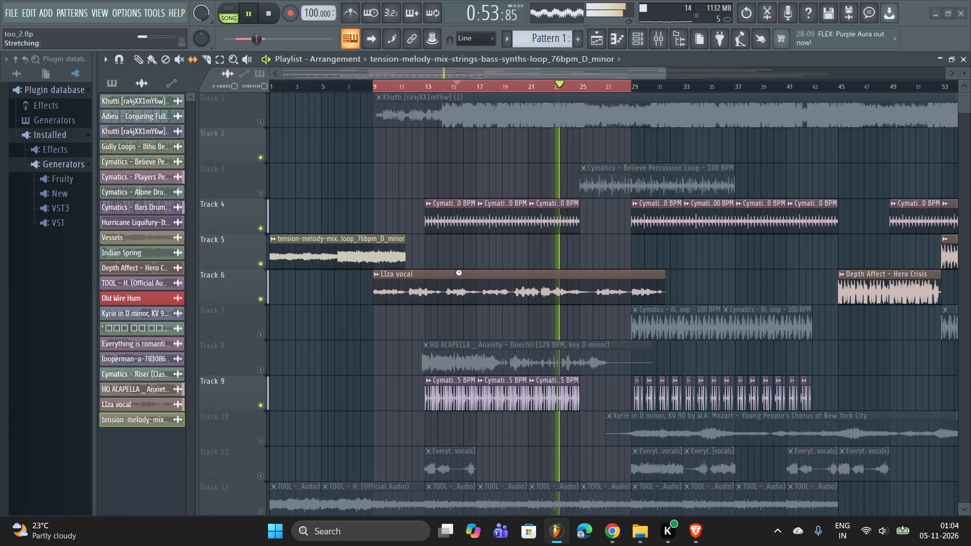
Play the song from the start and add a second tension-melody-mix clip on Track 5 at bar 9.
double_click(283, 83)
left_click(360, 234)
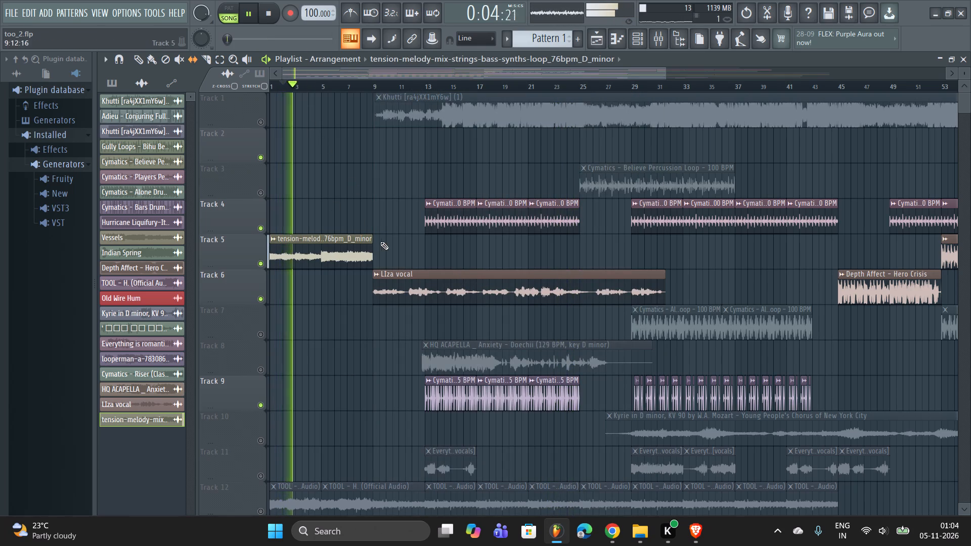
left_click_drag(389, 245, 383, 248)
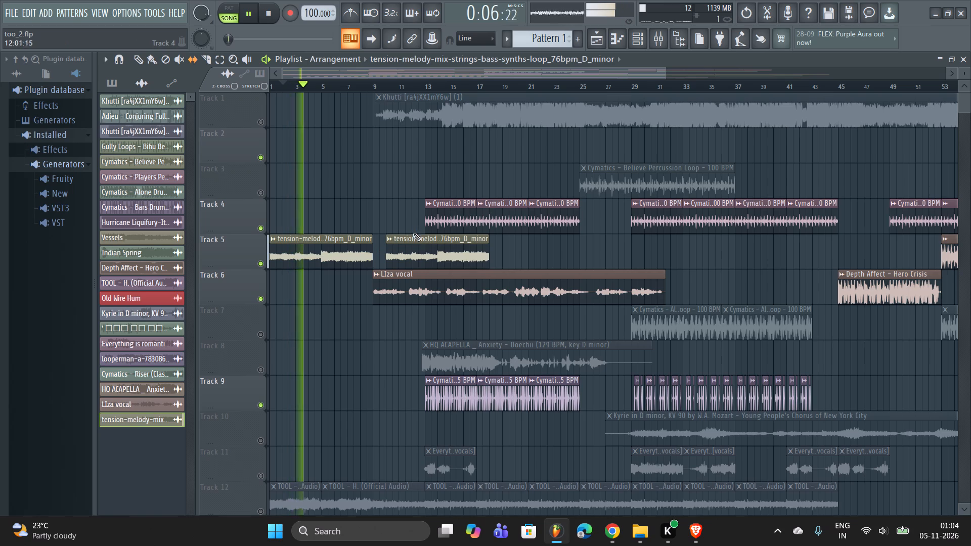
left_click_drag(417, 235, 404, 234)
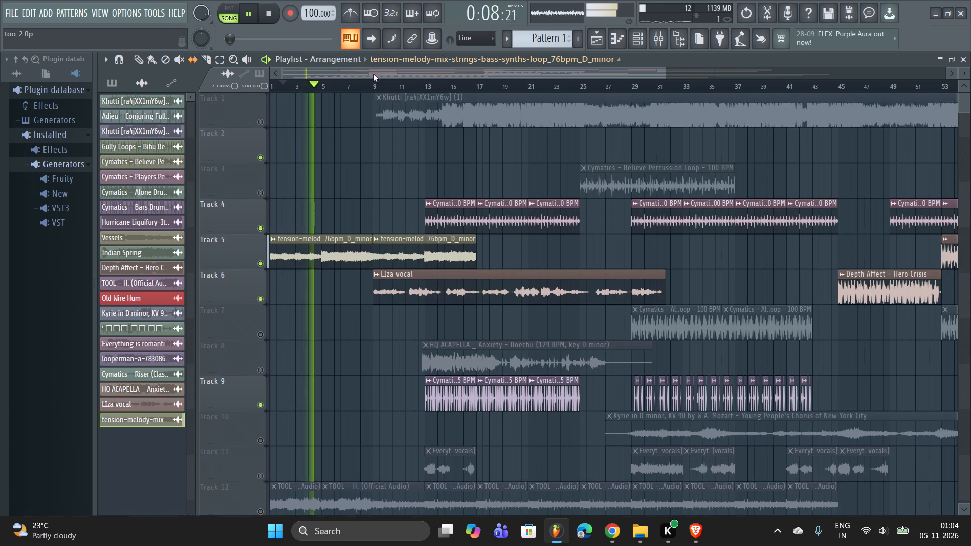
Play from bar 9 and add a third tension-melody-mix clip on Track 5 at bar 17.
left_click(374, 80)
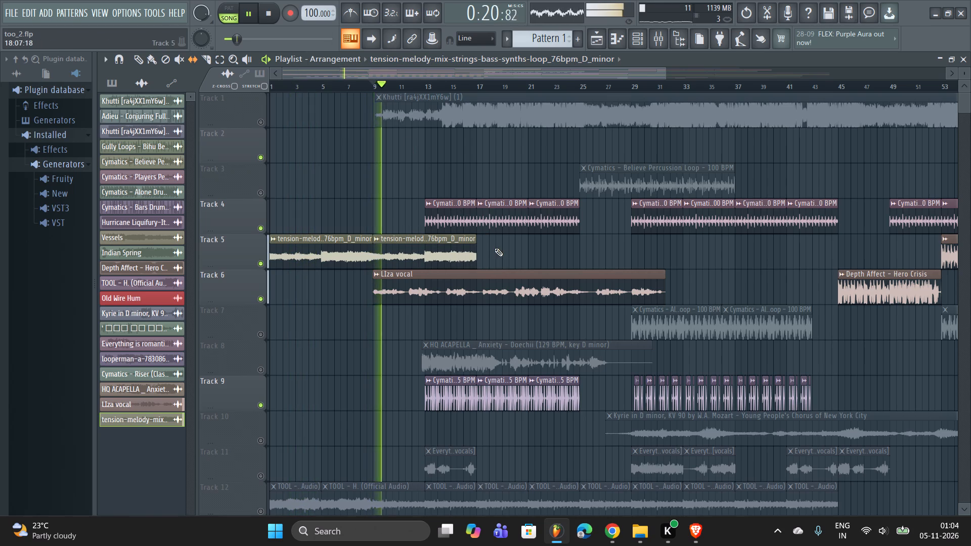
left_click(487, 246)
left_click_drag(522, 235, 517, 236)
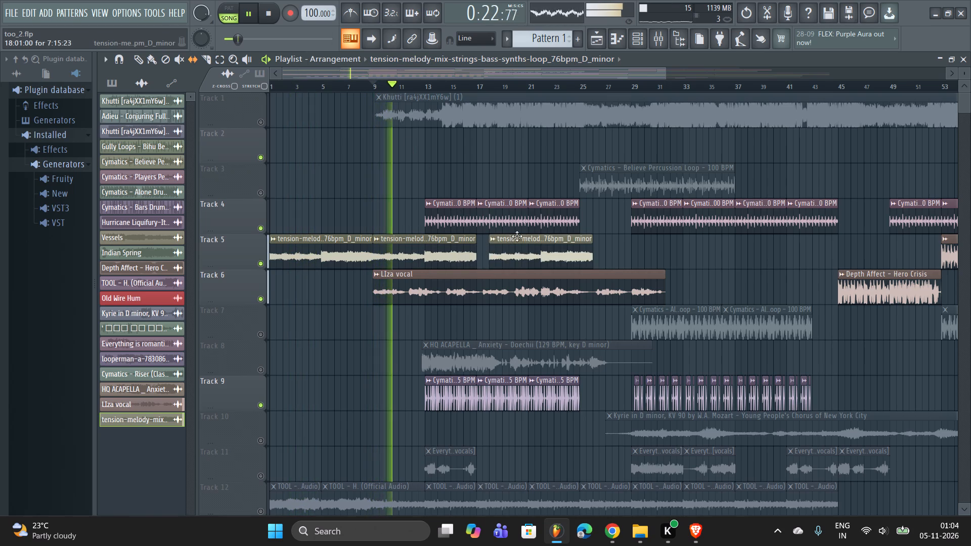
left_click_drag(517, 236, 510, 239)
Route the tension-melody-mix channel to the empty mixer track Insert 15.
double_click(509, 249)
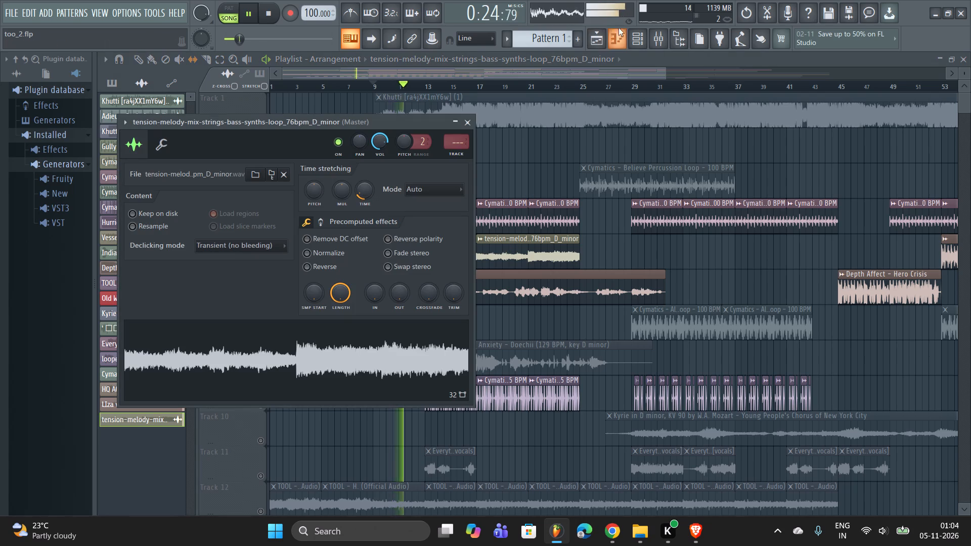
left_click(661, 35)
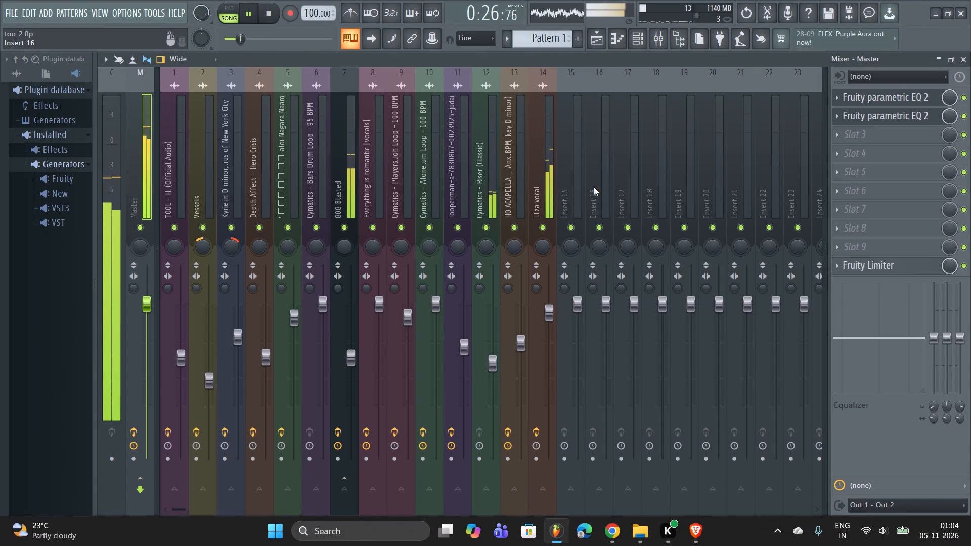
left_click(594, 187)
left_click(577, 185)
right_click(577, 185)
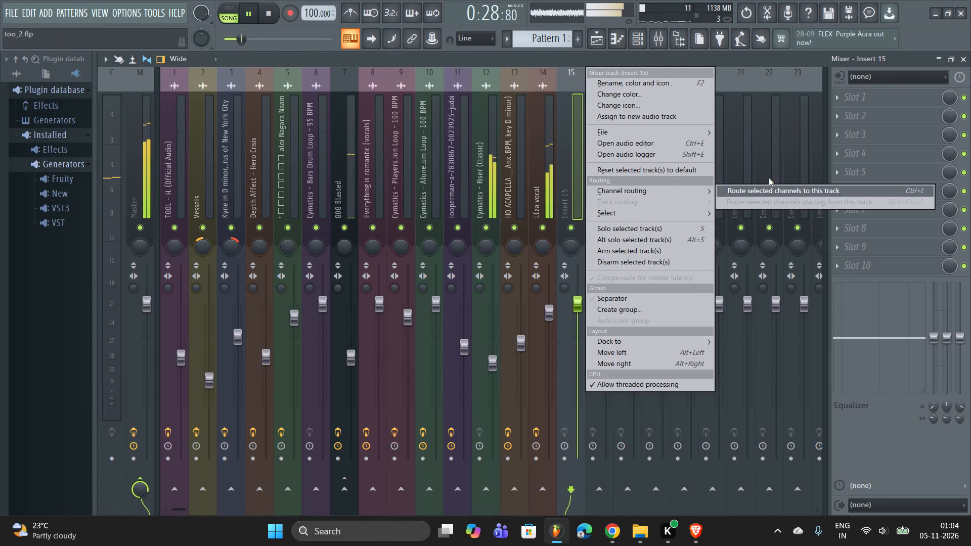
left_click(772, 184)
left_click(578, 193)
right_click(578, 193)
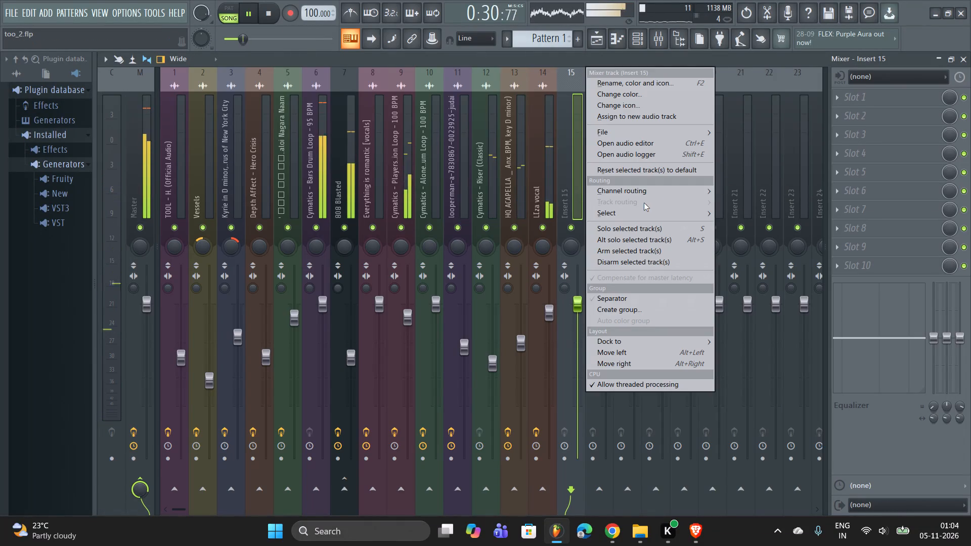
left_click(753, 192)
Restart playback and lower the tension-melody-mix mixer track's fader to about the level of the 808 Blasted fader.
key("space")
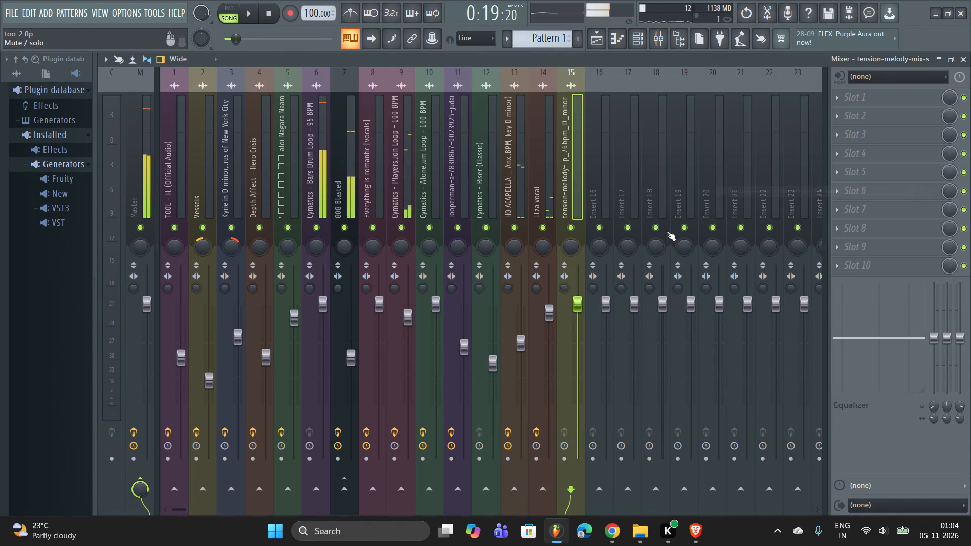
key("space")
left_click_drag(582, 303, 581, 401)
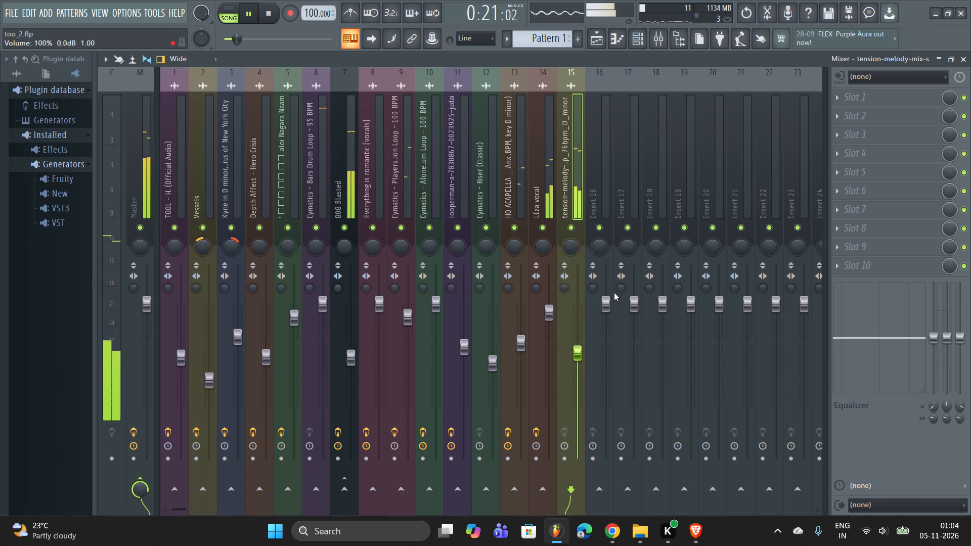
left_click(957, 57)
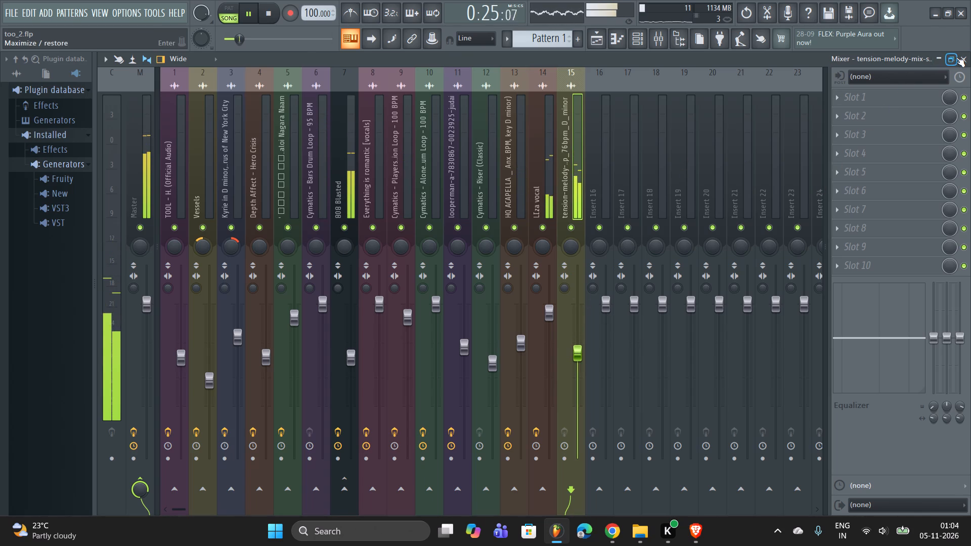
left_click(956, 58)
left_click(961, 59)
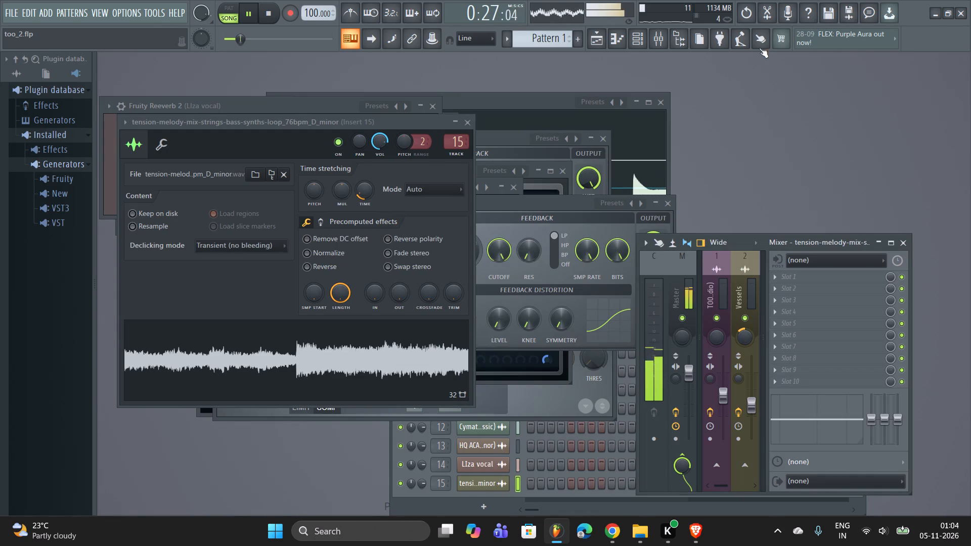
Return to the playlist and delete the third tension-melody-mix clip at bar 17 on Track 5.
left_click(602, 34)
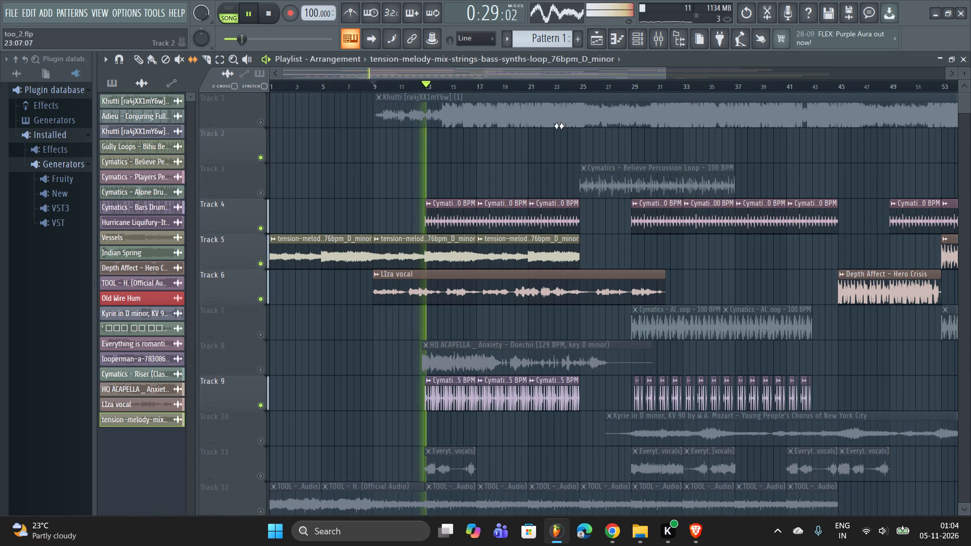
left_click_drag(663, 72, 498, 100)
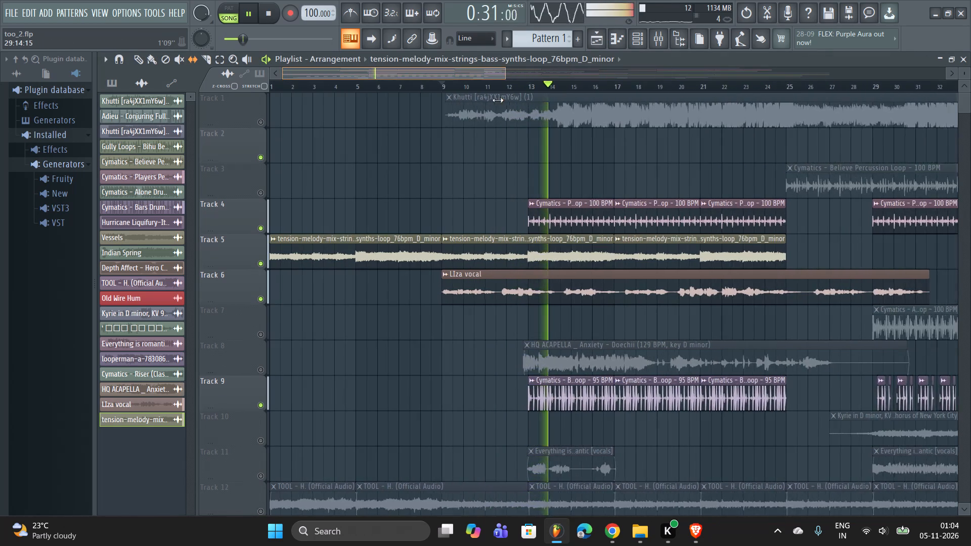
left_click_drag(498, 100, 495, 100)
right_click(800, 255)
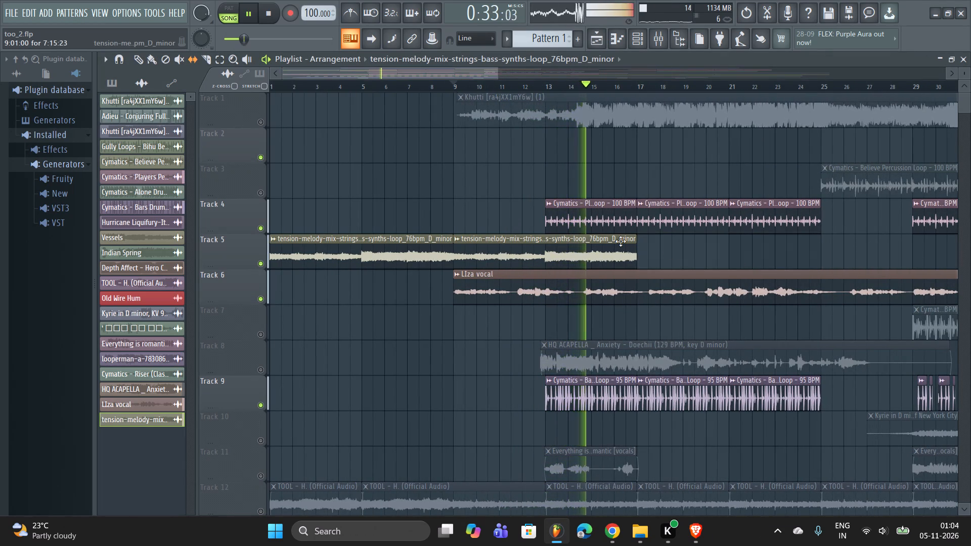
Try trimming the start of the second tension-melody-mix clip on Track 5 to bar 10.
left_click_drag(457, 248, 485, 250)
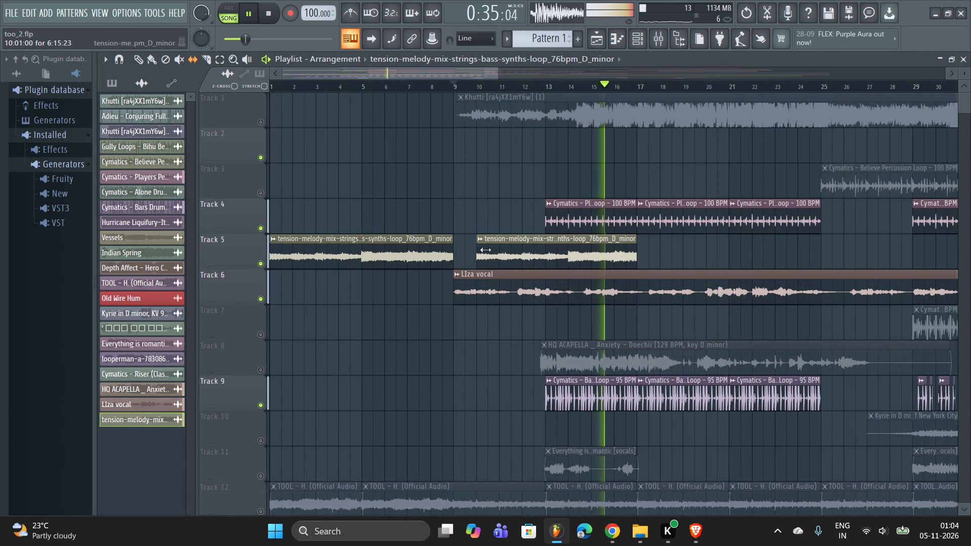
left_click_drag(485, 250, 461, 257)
Stop playback and slice the second tension-melody-mix clip on Track 5 at bar 13.
key("space")
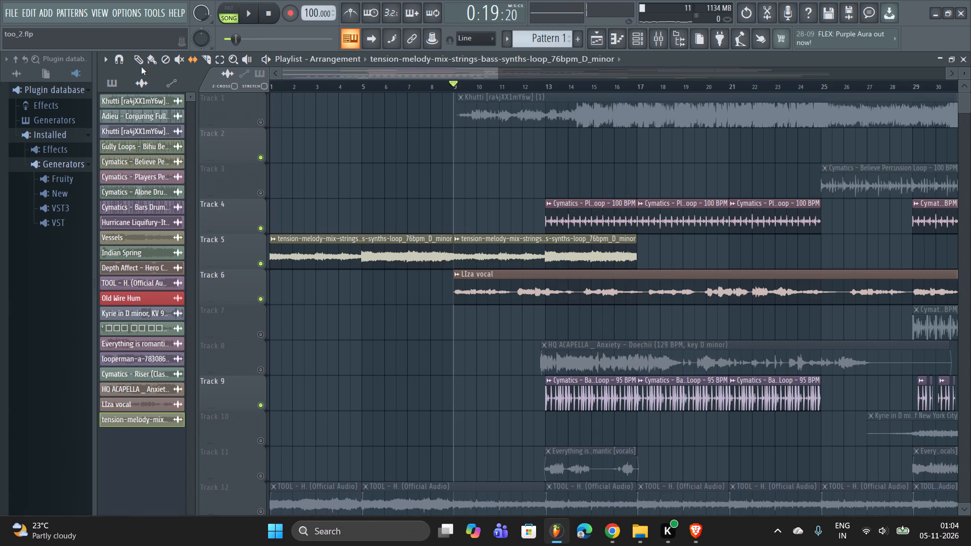
left_click(143, 60)
left_click(205, 55)
left_click_drag(549, 229, 551, 256)
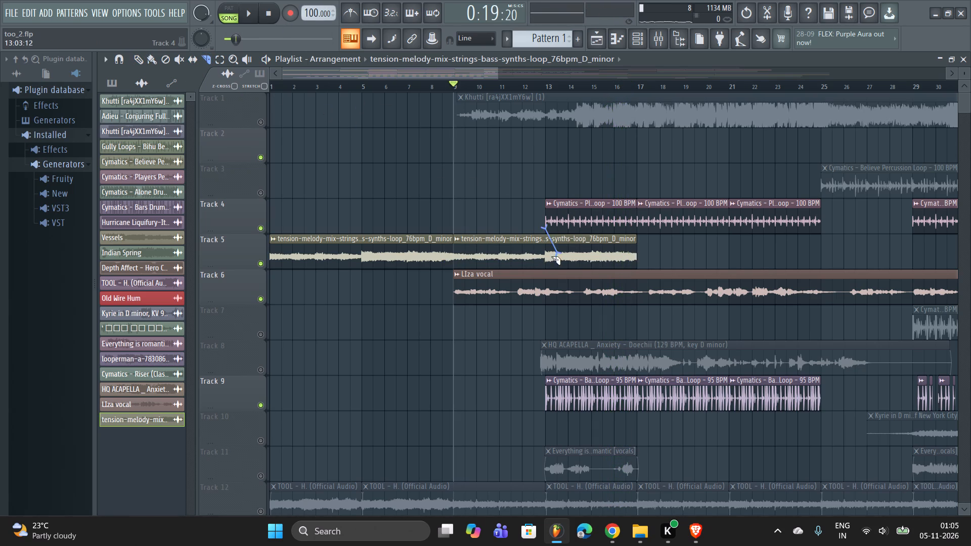
left_click_drag(551, 256, 550, 261)
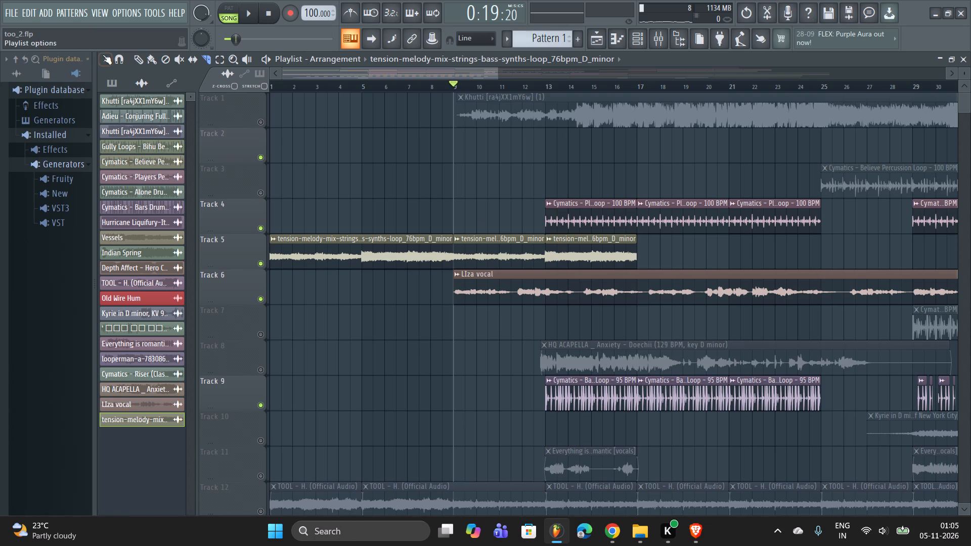
Draw copies of the bar 13 tension-melody-mix clip at bars 17 and 21 on Track 5.
left_click(135, 56)
left_click(594, 254)
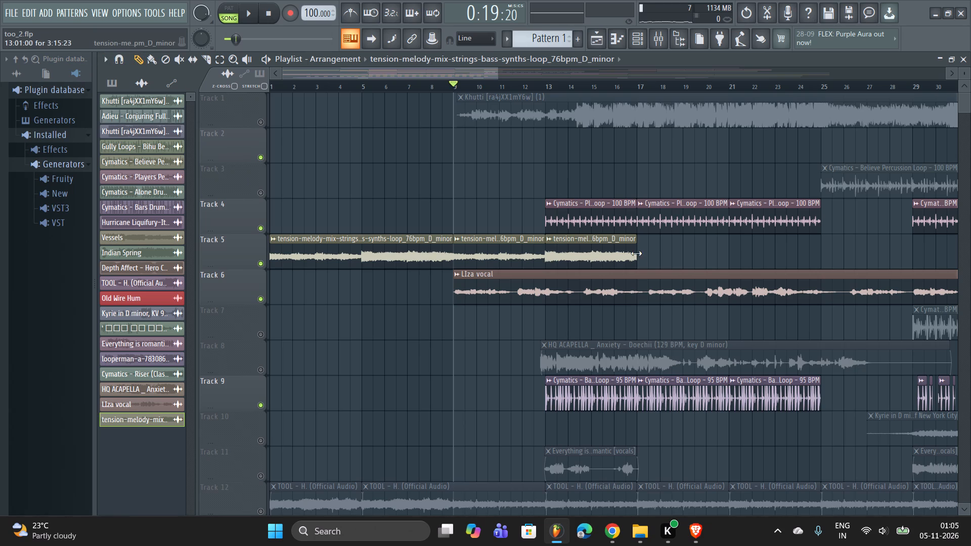
left_click(638, 253)
left_click(730, 248)
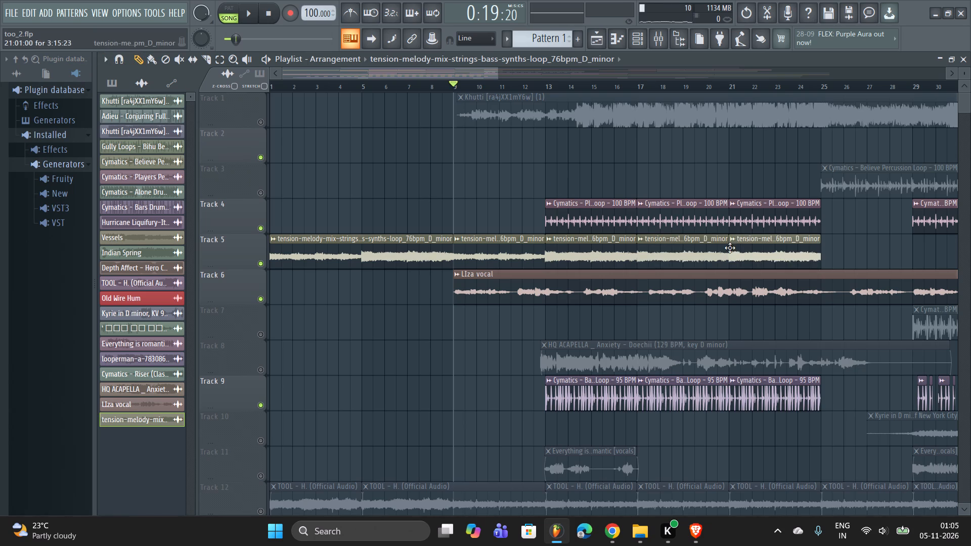
Start playback and replace Track 5's long opening tension-melody-mix clip with copies of the four-bar clip from bar 9, at bars 1 and 5.
key("space")
right_click(396, 259)
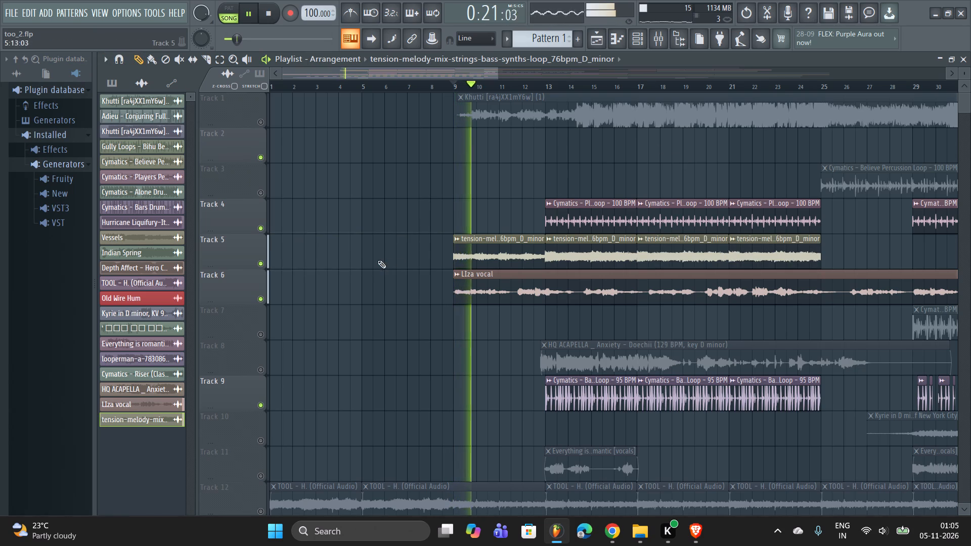
left_click(503, 243)
left_click(255, 307)
left_click(354, 326)
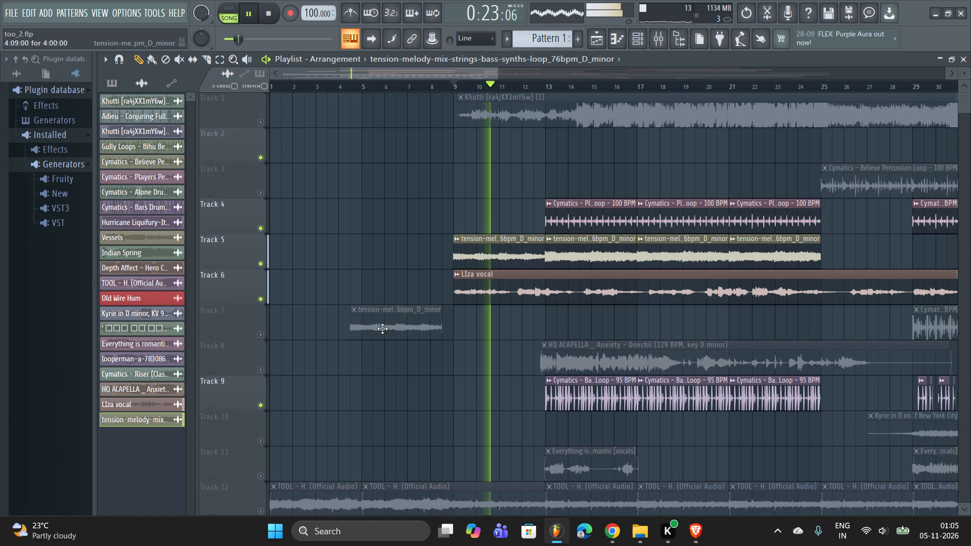
left_click_drag(373, 325, 210, 242)
left_click(361, 280)
left_click_drag(376, 282, 375, 245)
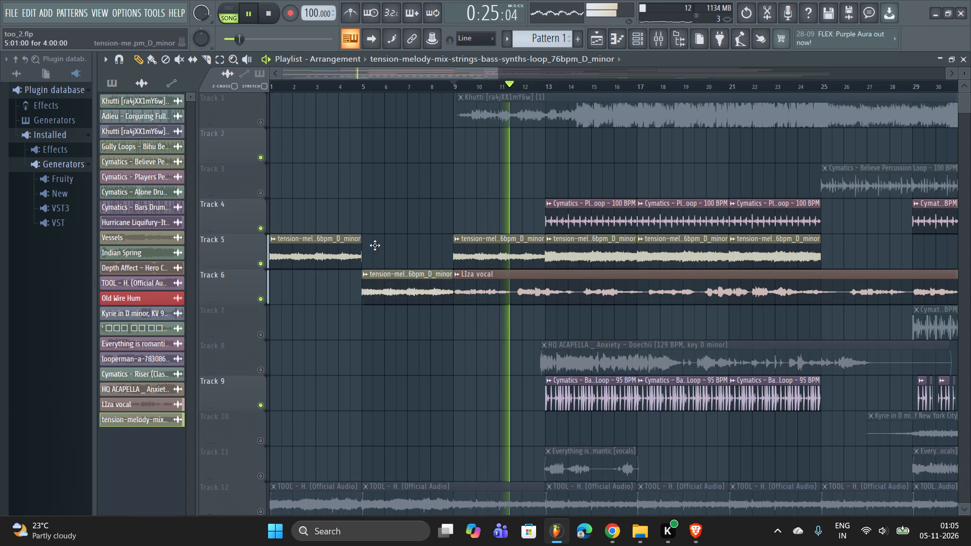
left_click_drag(375, 245, 375, 238)
Inspect the tension-melody-mix sample settings, including its declicking modes, and the levels of its mixer track during playback.
double_click(374, 241)
left_click(245, 252)
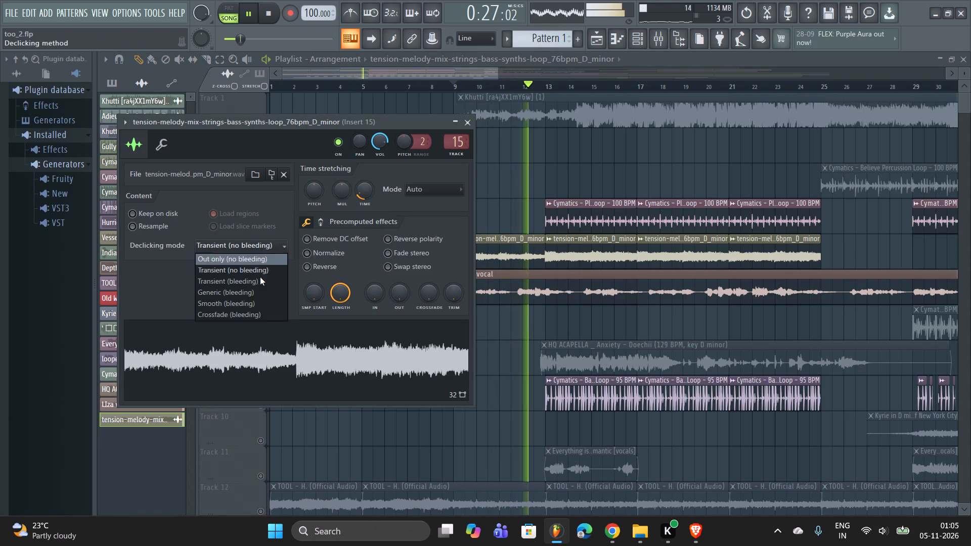
left_click(262, 327)
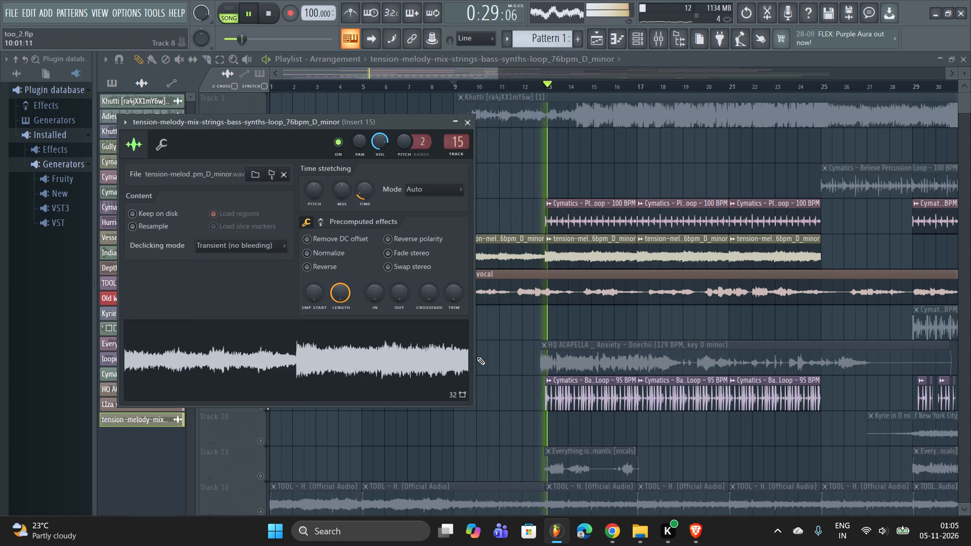
right_click(506, 340)
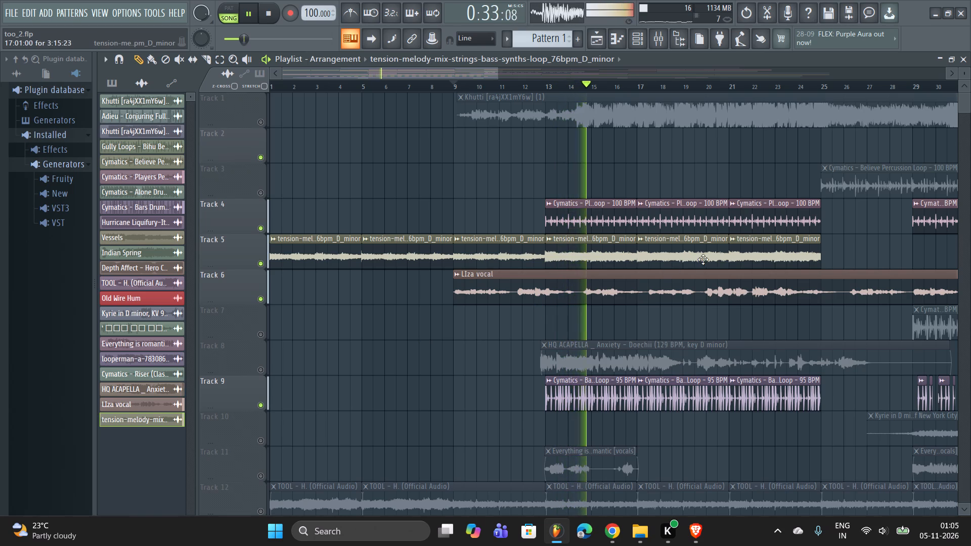
double_click(695, 247)
left_click(653, 42)
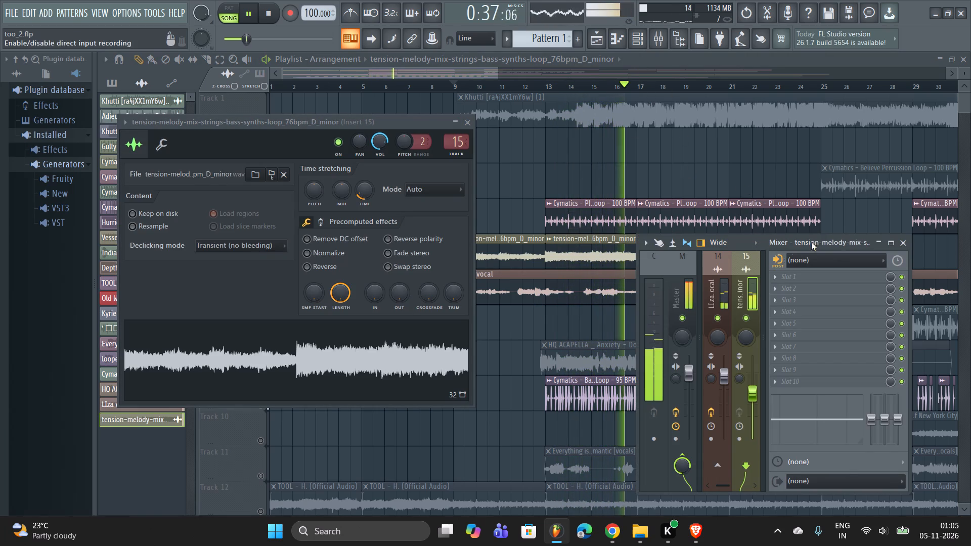
left_click(885, 243)
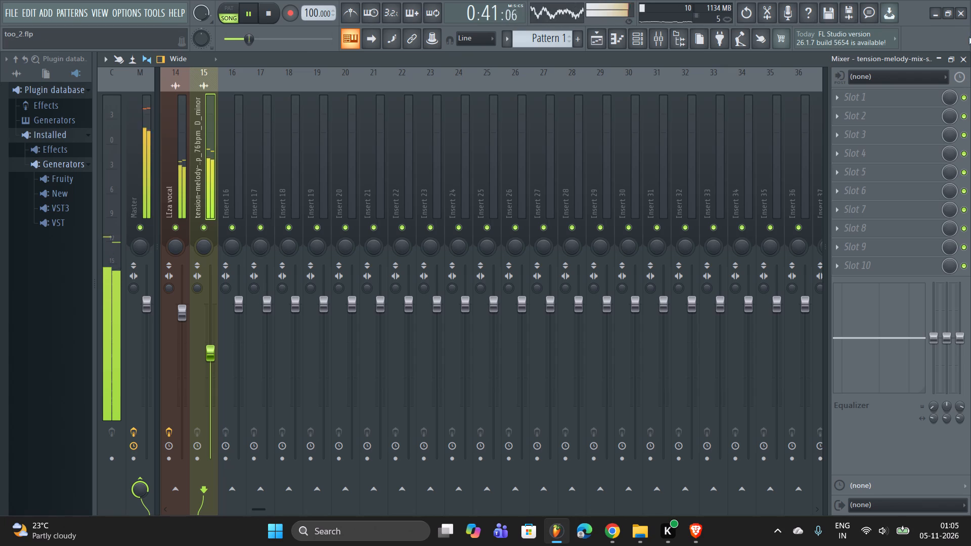
left_click(963, 59)
Open the tension-melody-mix sample settings and turn on Reverse polarity.
double_click(527, 249)
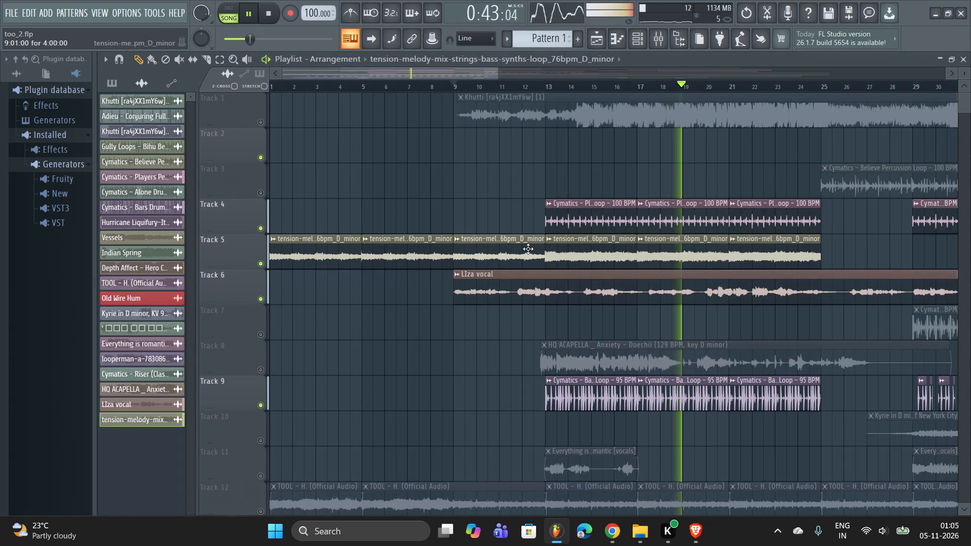
triple_click(450, 238)
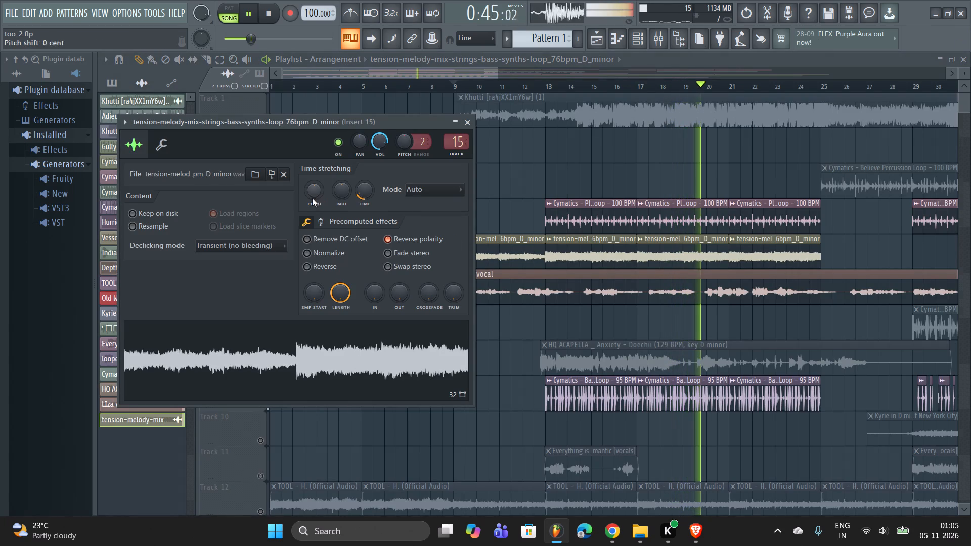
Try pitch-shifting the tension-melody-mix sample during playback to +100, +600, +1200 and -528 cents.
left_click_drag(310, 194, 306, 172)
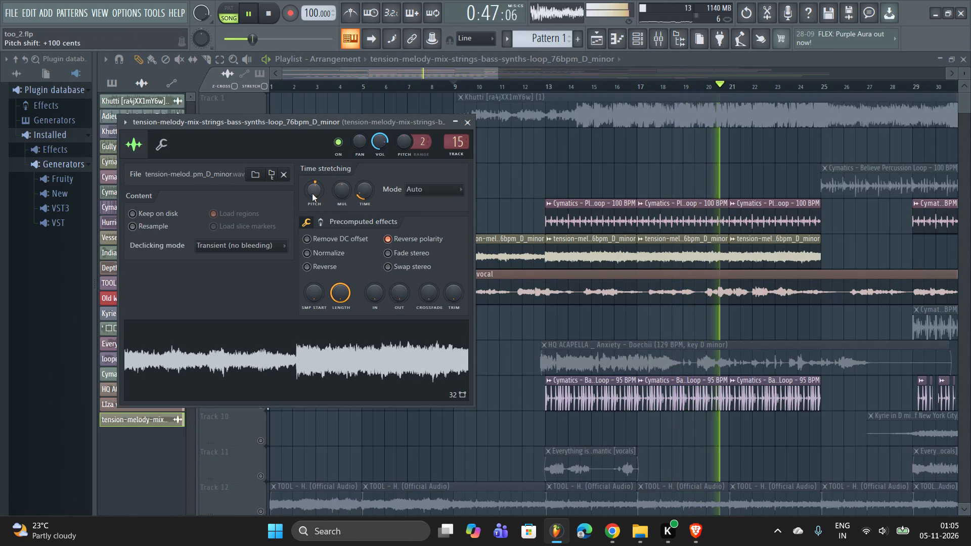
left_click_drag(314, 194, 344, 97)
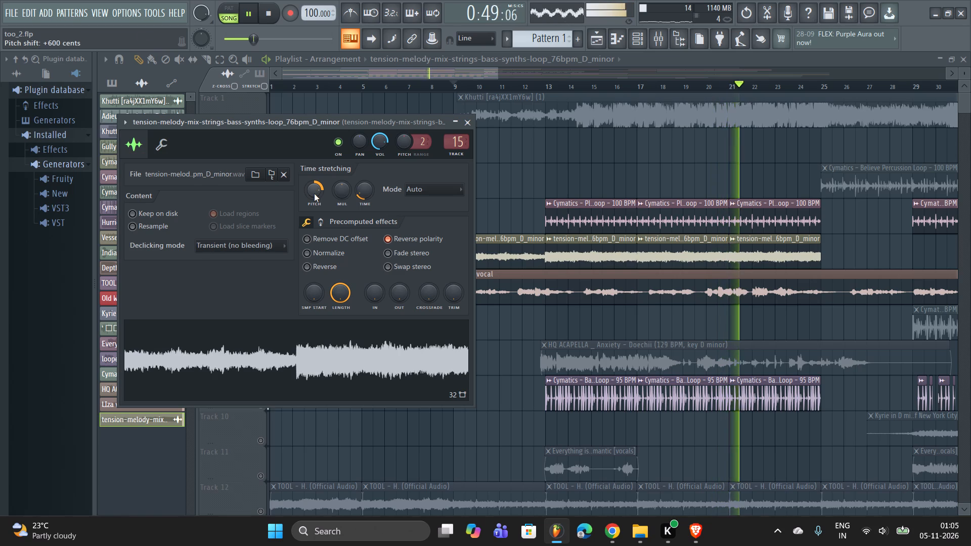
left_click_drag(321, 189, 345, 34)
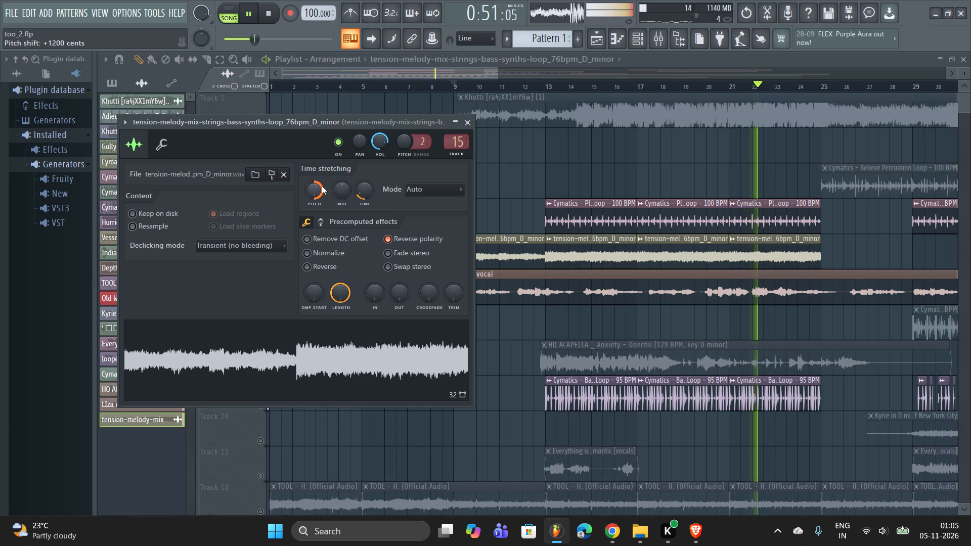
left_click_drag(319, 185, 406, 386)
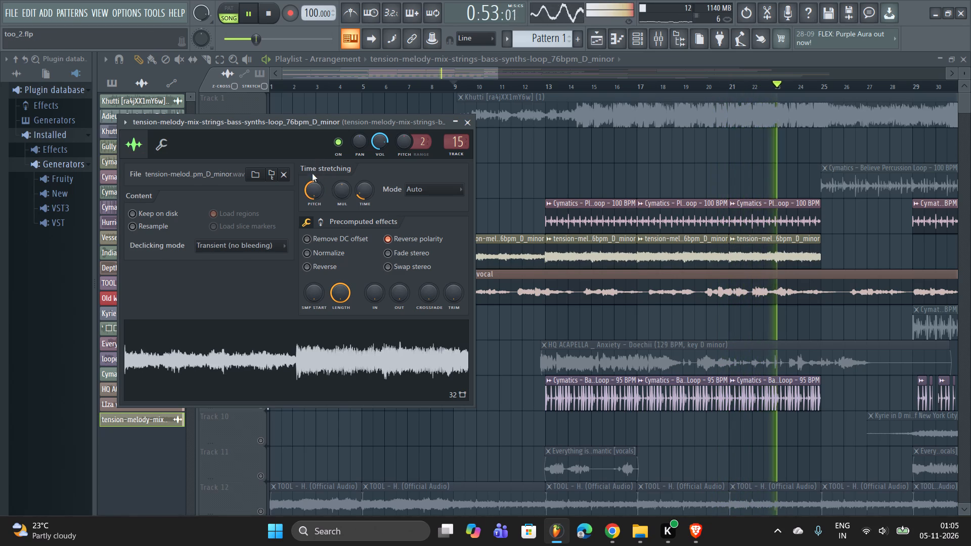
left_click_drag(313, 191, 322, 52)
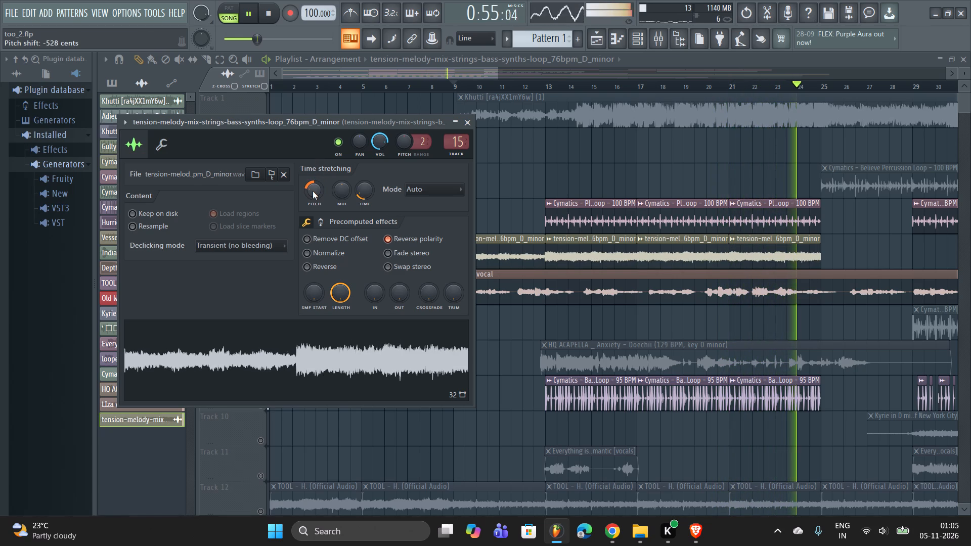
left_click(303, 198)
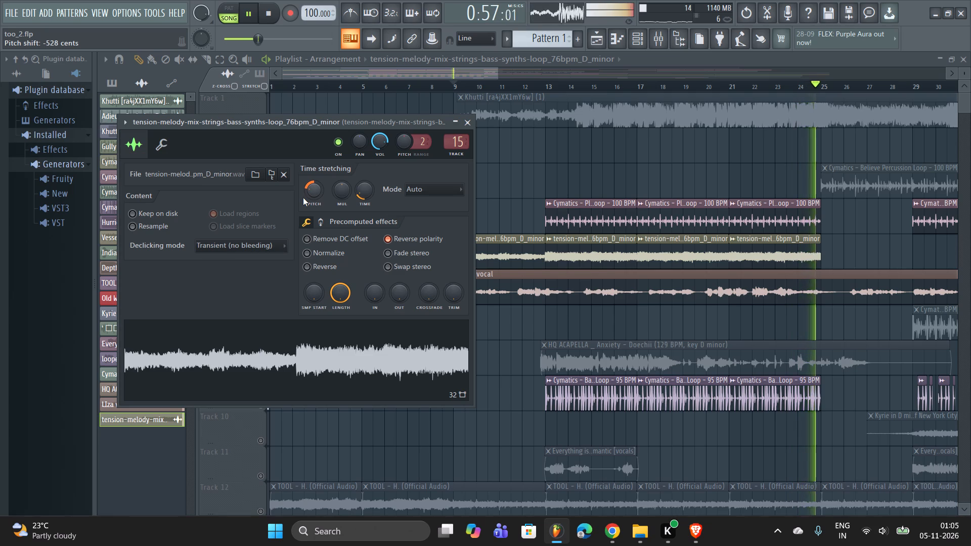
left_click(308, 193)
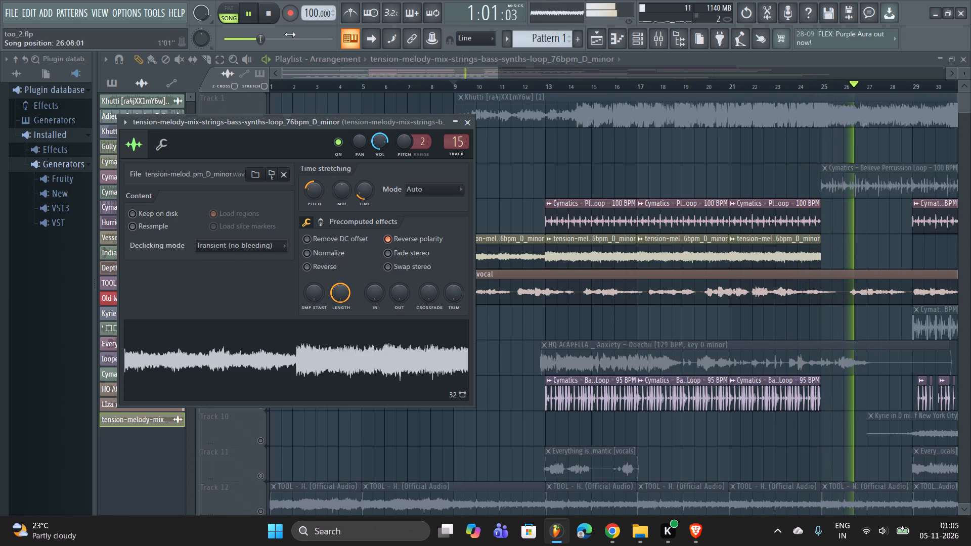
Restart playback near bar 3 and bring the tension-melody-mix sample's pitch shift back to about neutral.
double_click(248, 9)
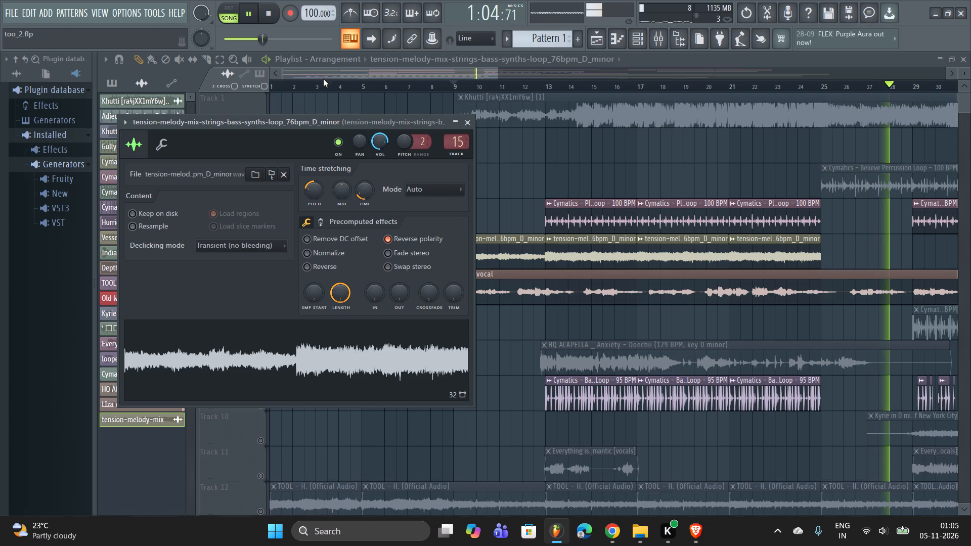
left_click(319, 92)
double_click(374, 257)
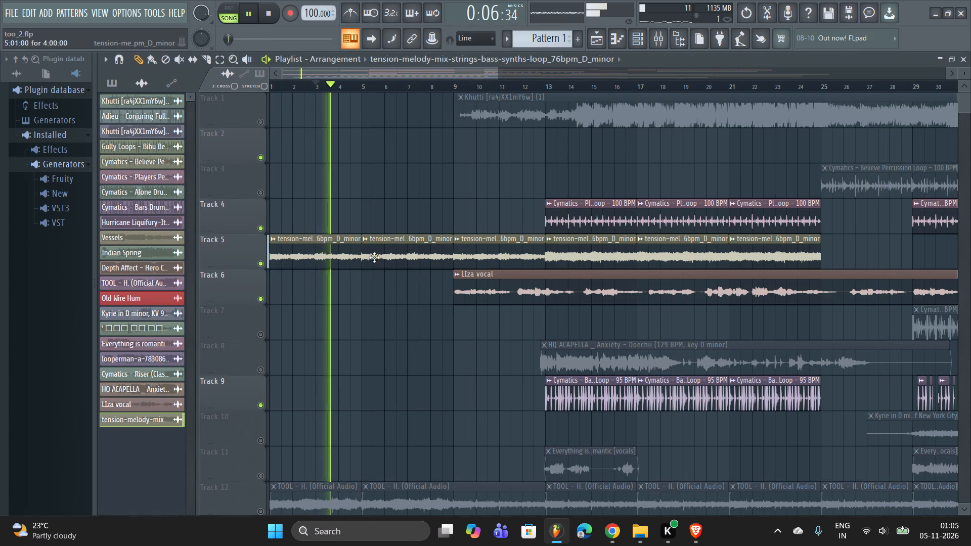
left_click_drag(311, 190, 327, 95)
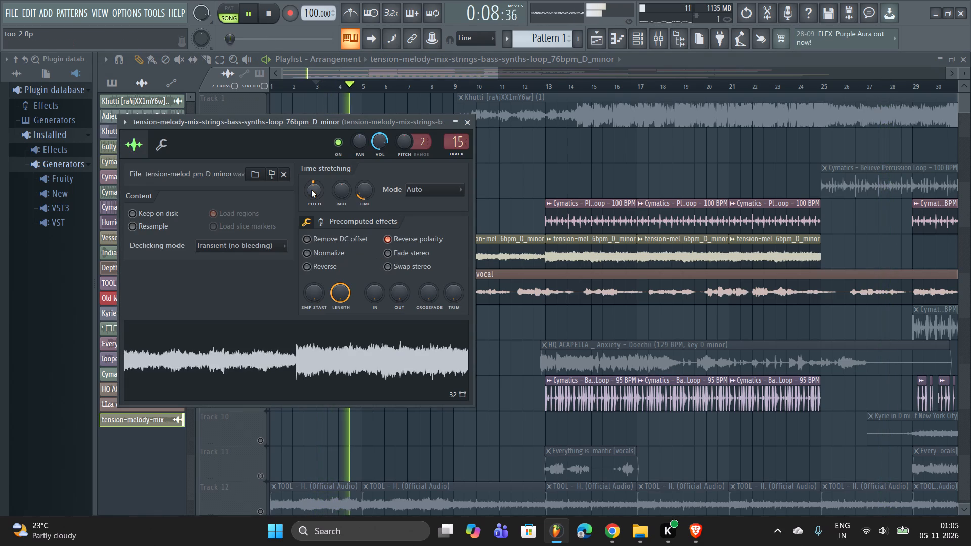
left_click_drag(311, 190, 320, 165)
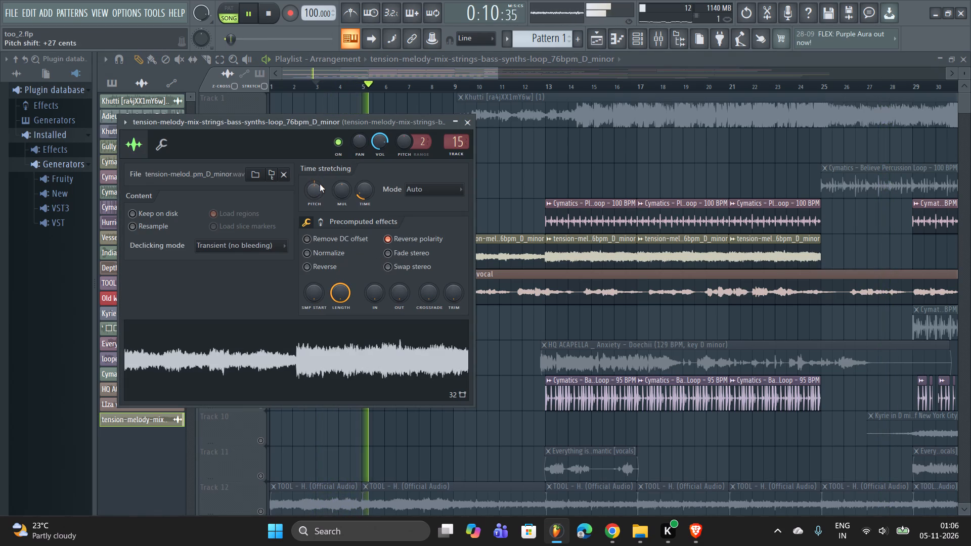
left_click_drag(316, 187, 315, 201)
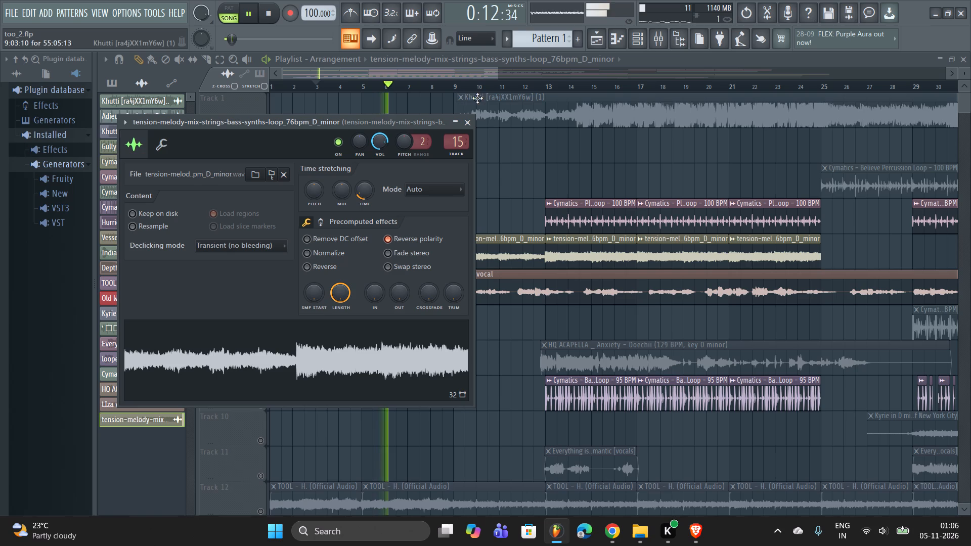
Play the arrangement from about bar 12 and look over the tracks below Track 4.
left_click(525, 82)
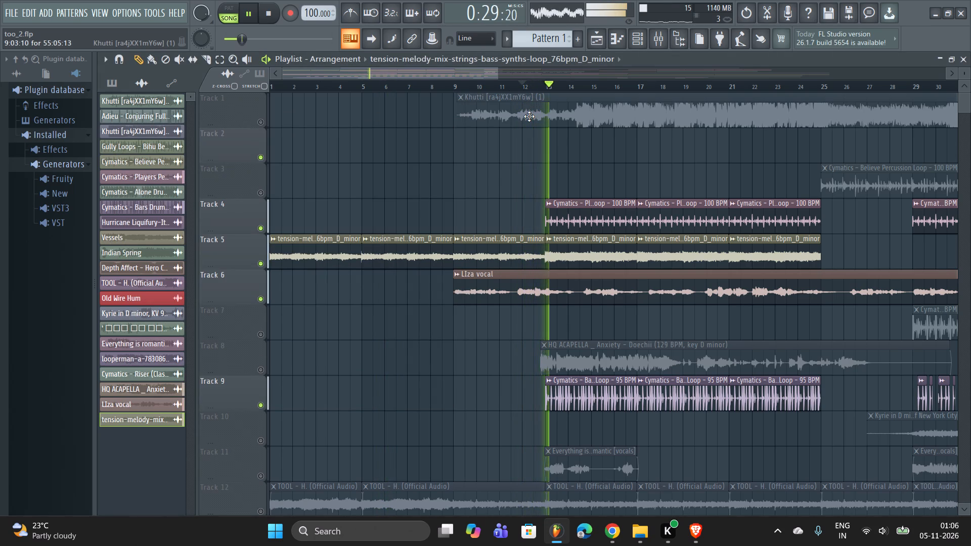
scroll(529, 134, "down", 1)
scroll(531, 140, "up", 4)
scroll(571, 184, "down", 3)
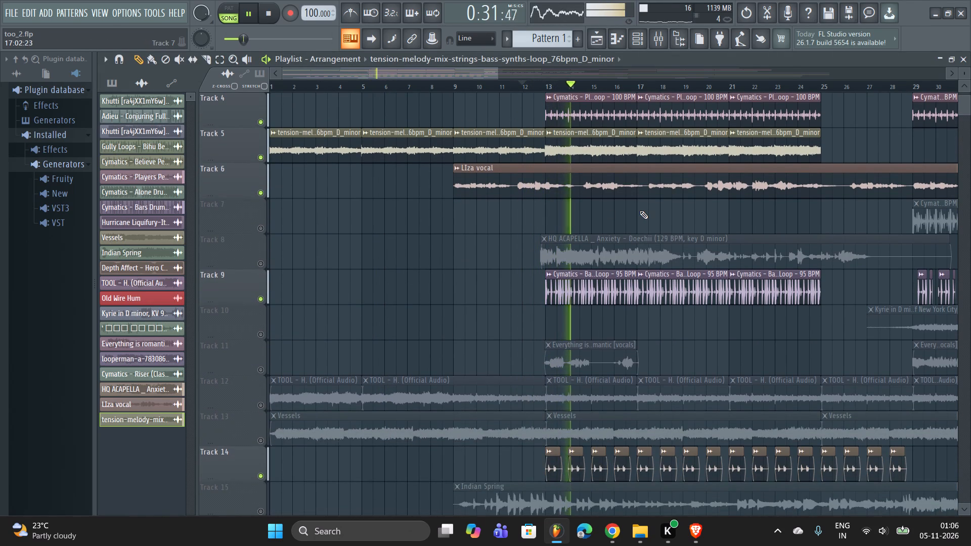
Stop playback and preview "Bowed Strings Loop - Short Vinyl Melody" among the similar sounds on the Sample Focus page in Chrome.
key("alt+Tab")
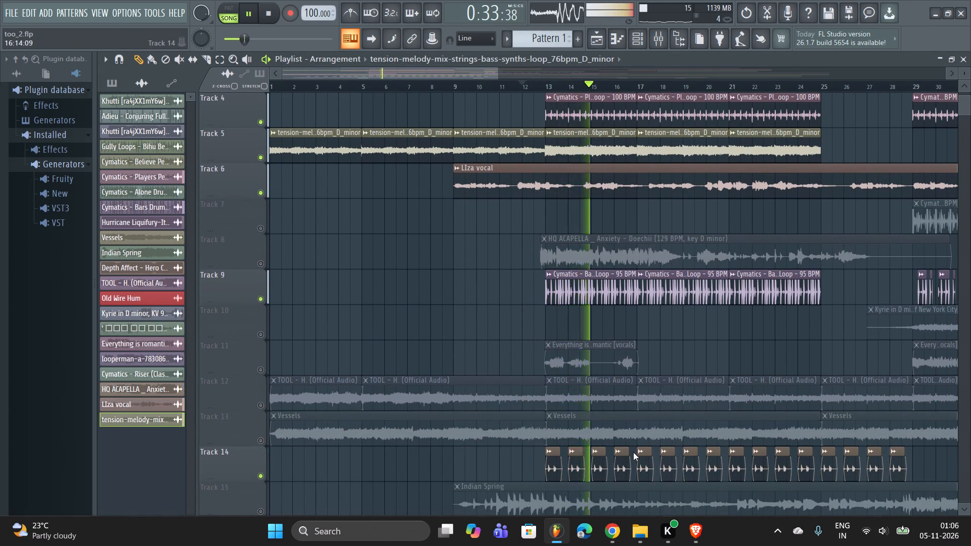
key("alt+Tab")
key("alt+Tab")
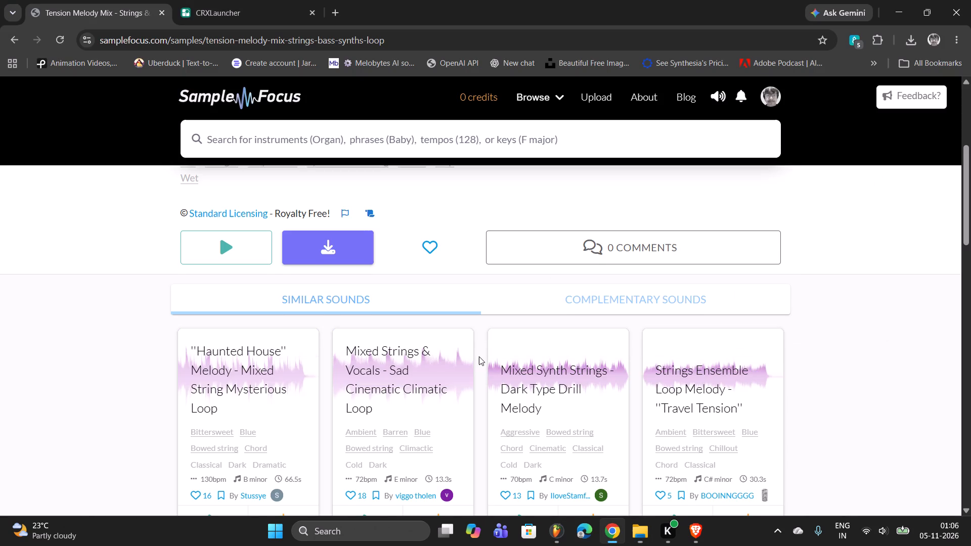
scroll(490, 356, "down", 4)
key("alt+Tab")
key("alt+Tab")
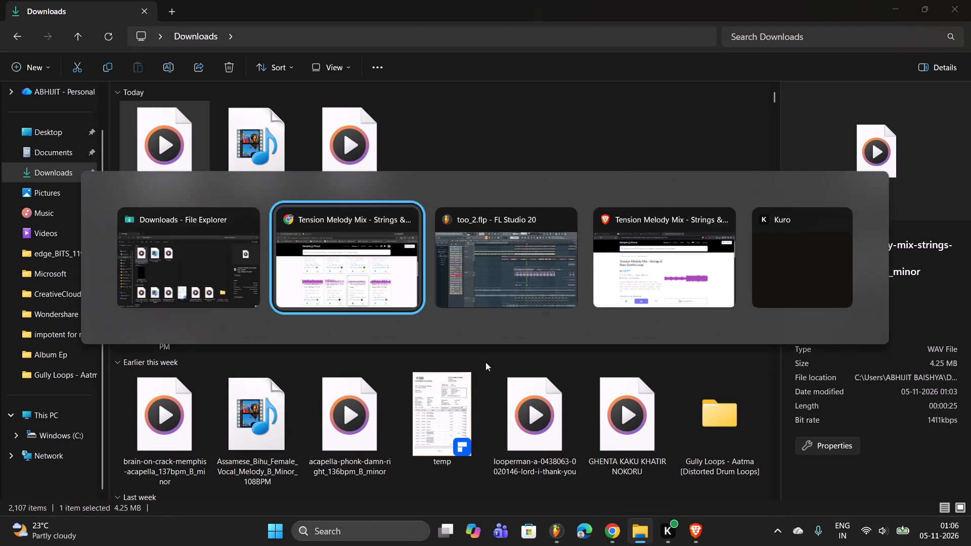
key("alt+Tab")
key("space")
key("alt+Tab")
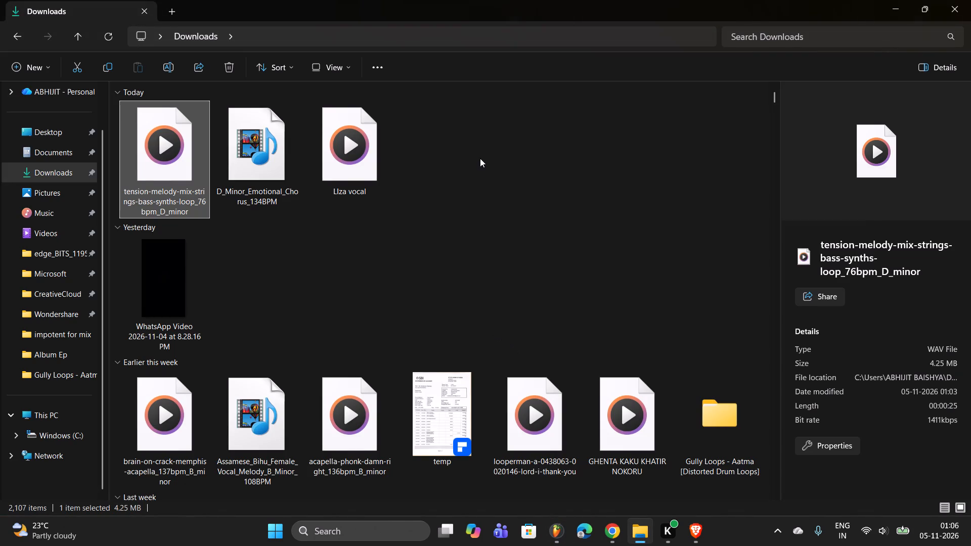
key("alt+Tab")
key("alt+Tab")
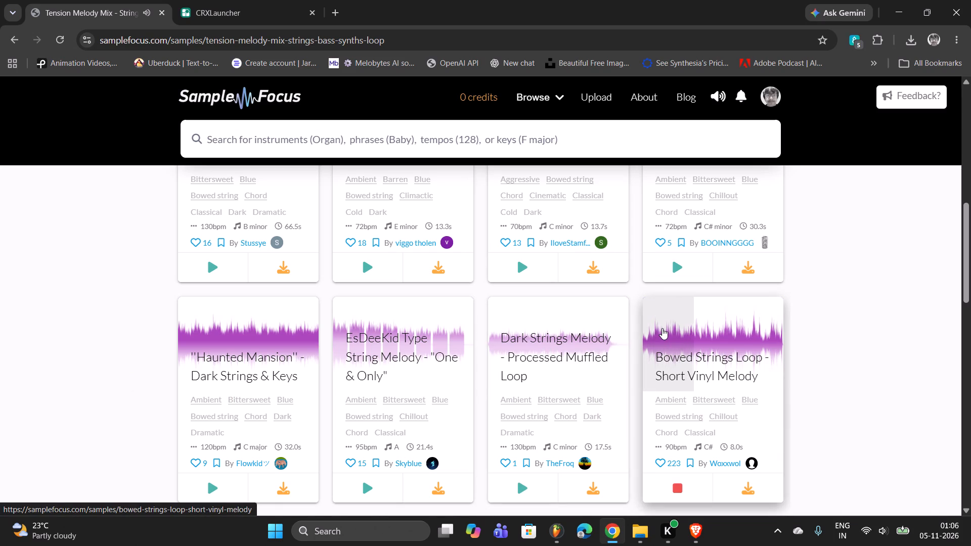
Switch to FL Studio and play the arrangement from about bar 12 alongside the running strings preview.
key("alt+Tab")
key("alt+Tab")
key("alt+Tab")
key("space")
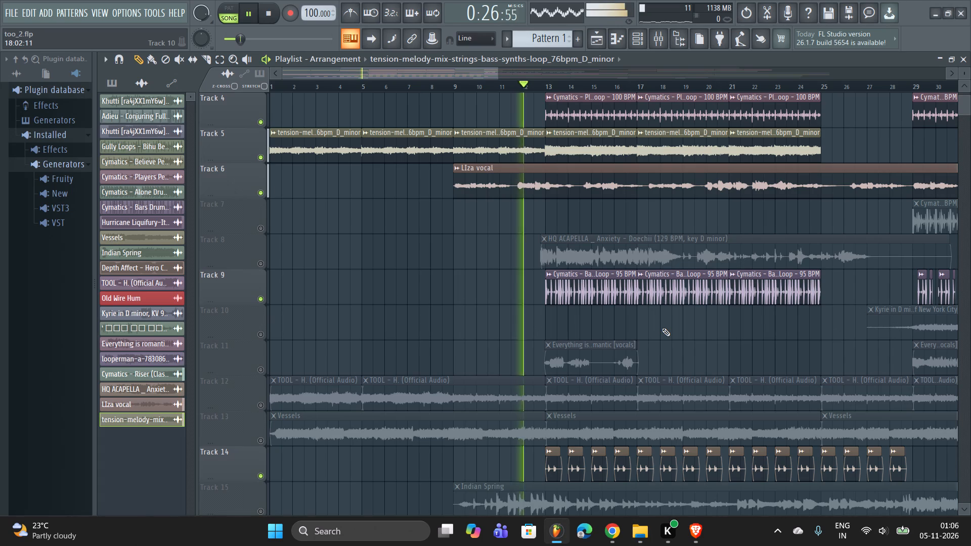
Return to Chrome and preview "String Orchestra Melody - Urgent Loop" among the similar sounds on Sample Focus.
key("alt+Tab")
key("alt+Tab")
key("alt+Tab")
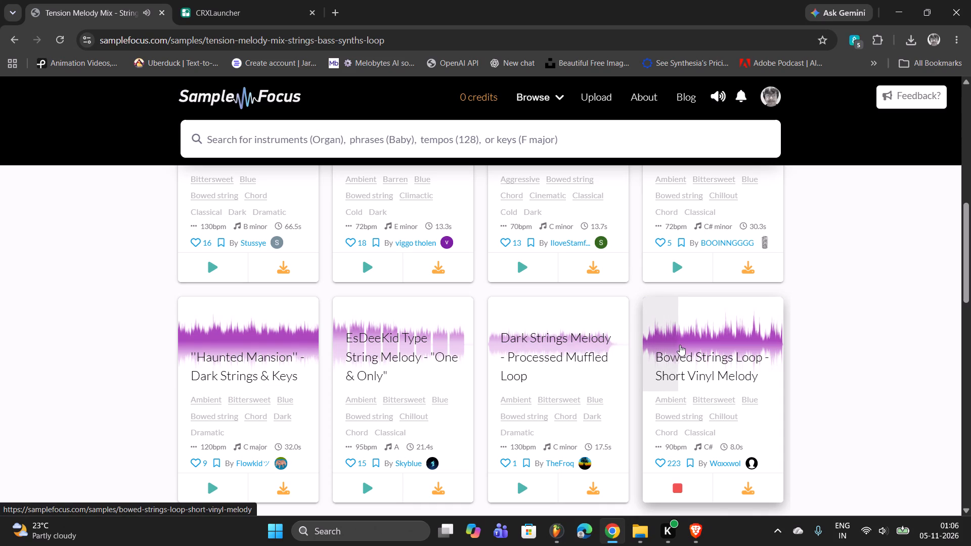
scroll(684, 347, "down", 4)
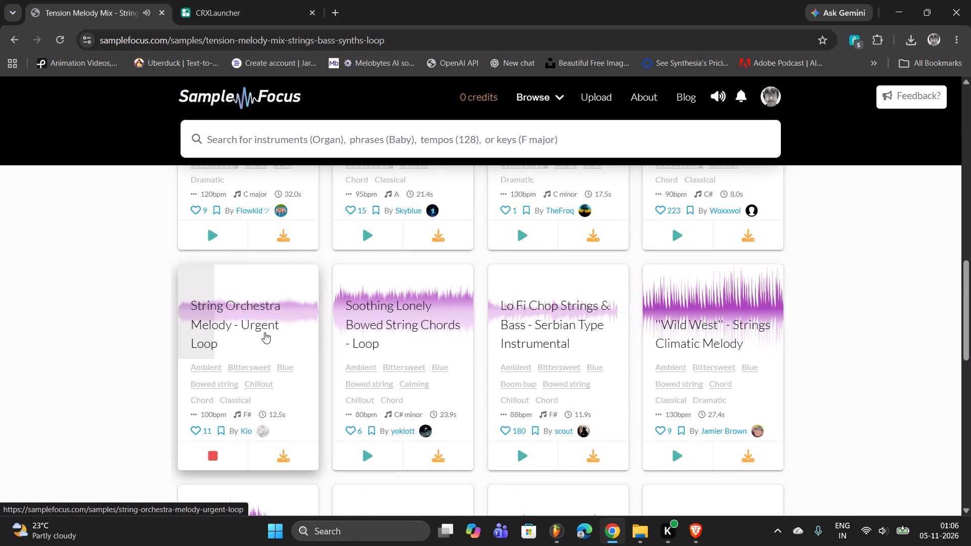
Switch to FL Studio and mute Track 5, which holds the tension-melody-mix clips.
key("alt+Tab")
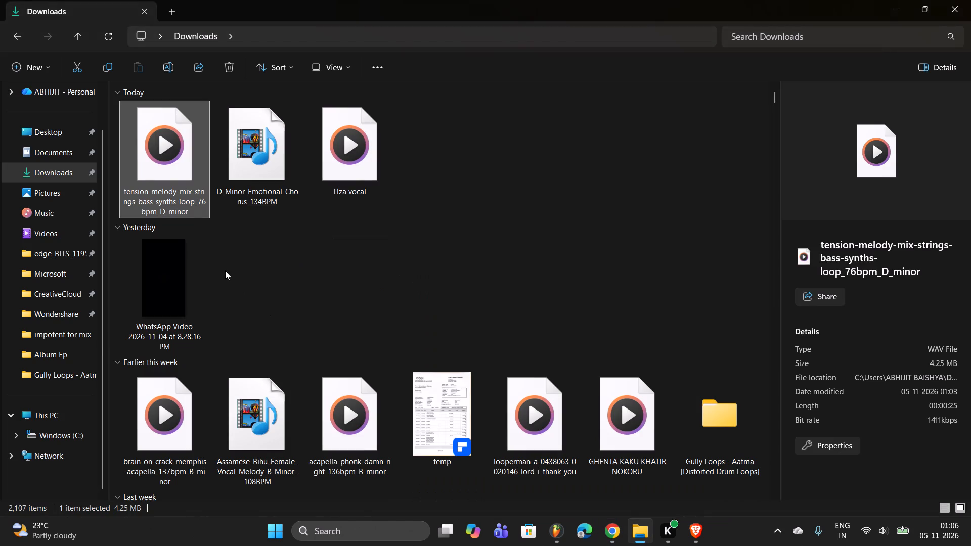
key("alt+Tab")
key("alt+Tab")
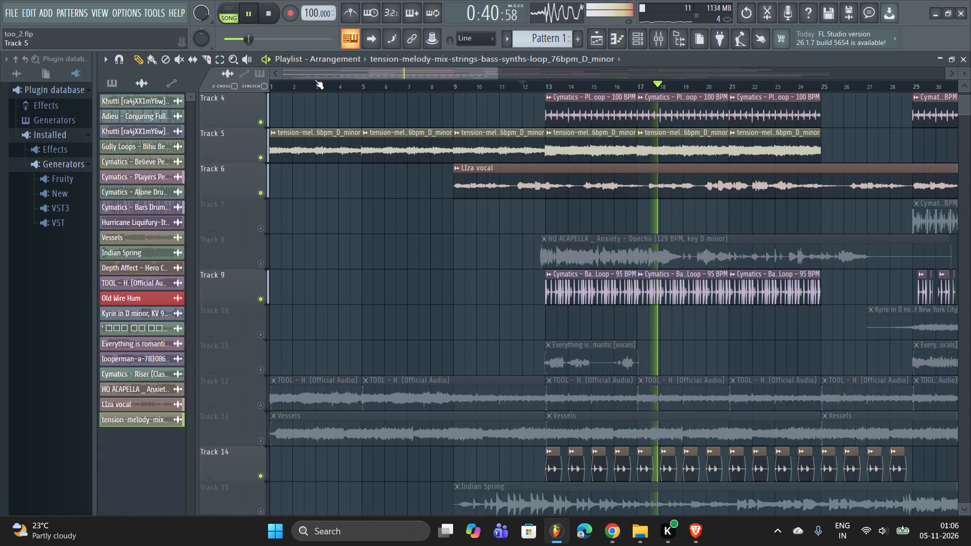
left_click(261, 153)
Return to Chrome and audition further similar string loops on Sample Focus, including "Lo Fi Chop Strings & Bass - Serbian Type Instrumental".
key("alt+Tab")
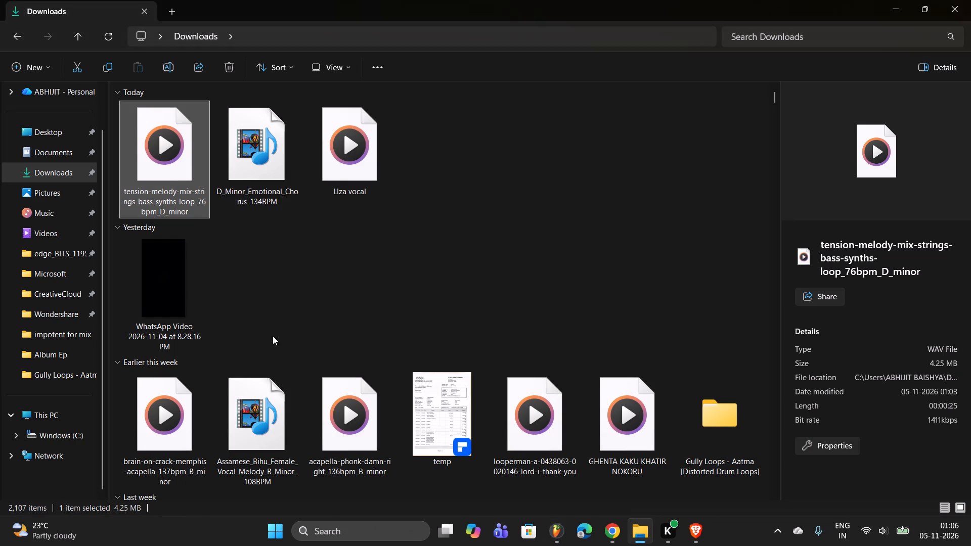
key("alt+Tab")
key("alt+Tab")
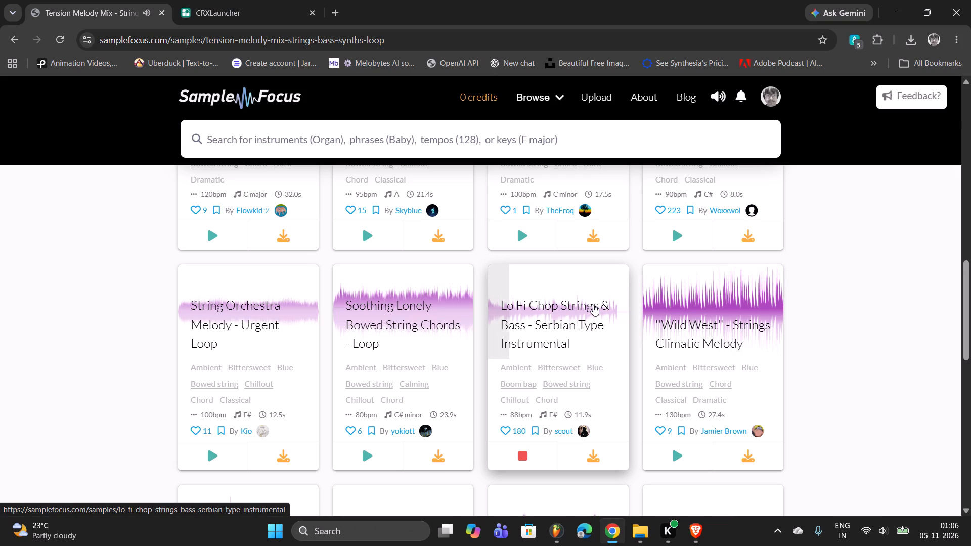
scroll(680, 299, "down", 5)
scroll(680, 299, "up", 3)
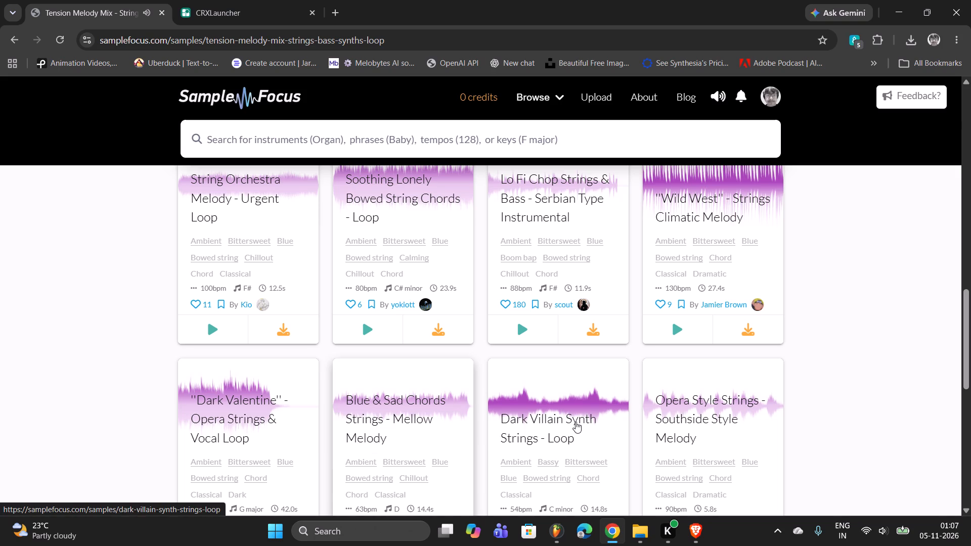
scroll(576, 422, "up", 20)
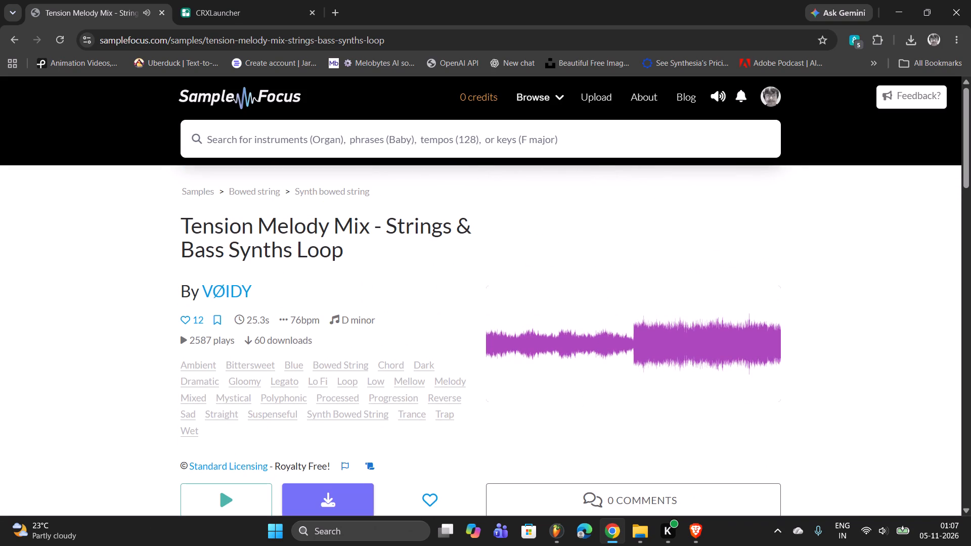
Open the Categories browsing page on Sample Focus.
left_click(540, 98)
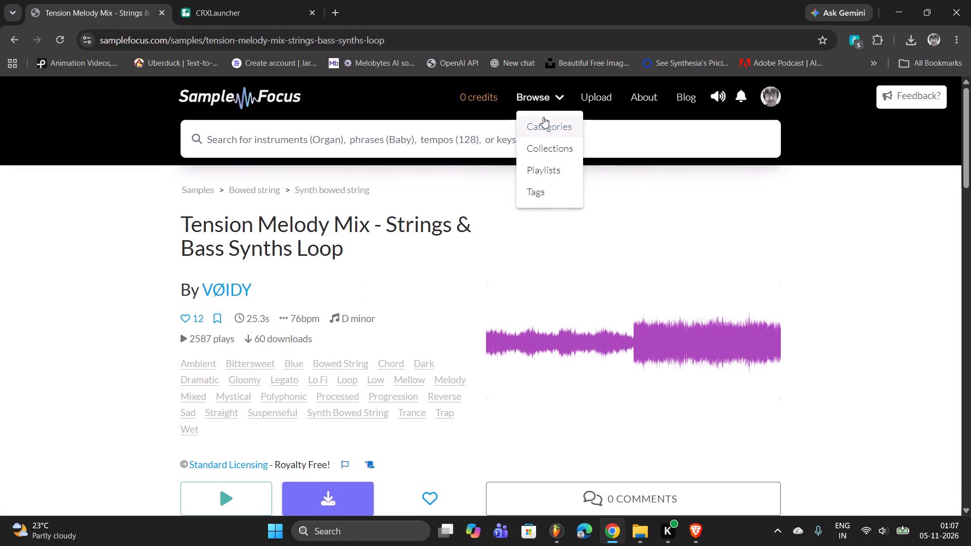
left_click(544, 123)
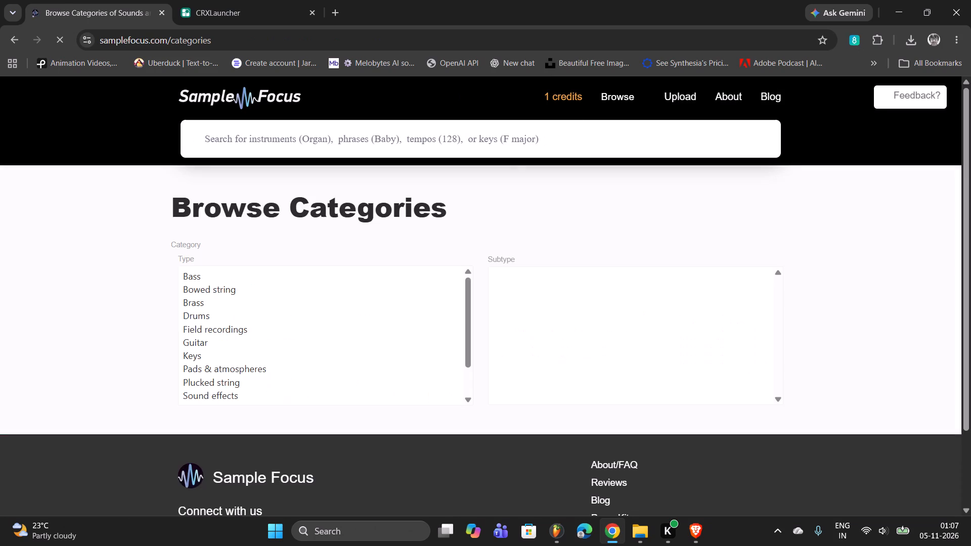
Switch to FL Studio and restart playback of the arrangement from about bar 12.
key("alt+Tab")
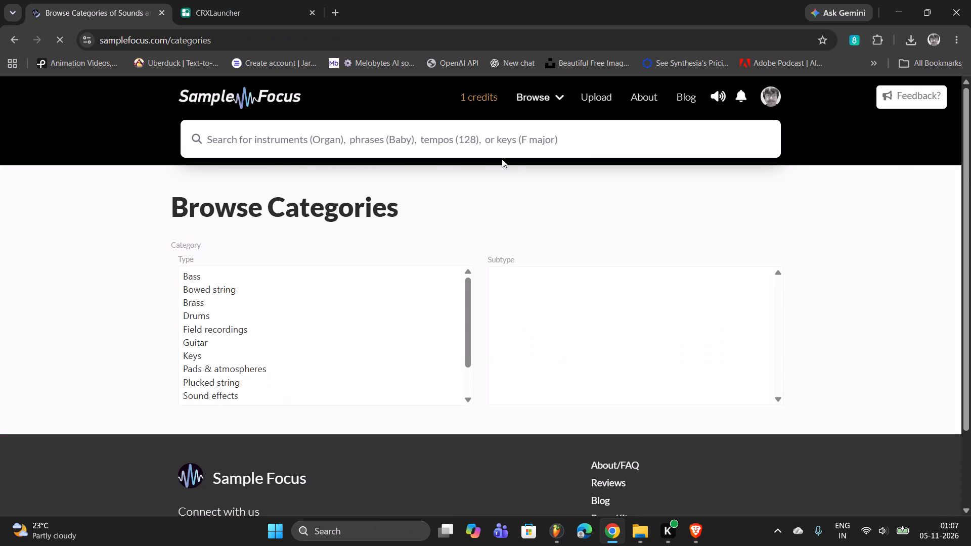
key("alt+Tab")
key("alt+Tab")
key("alt+Tab")
key("alt+Tab")
key("alt+Tab")
key("alt+Tab")
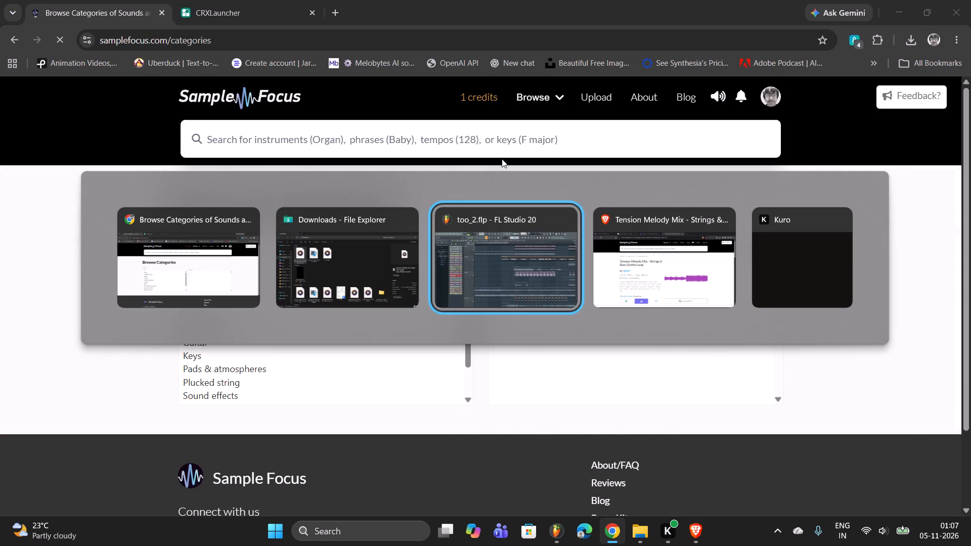
right_click(398, 275)
key("space")
key("space")
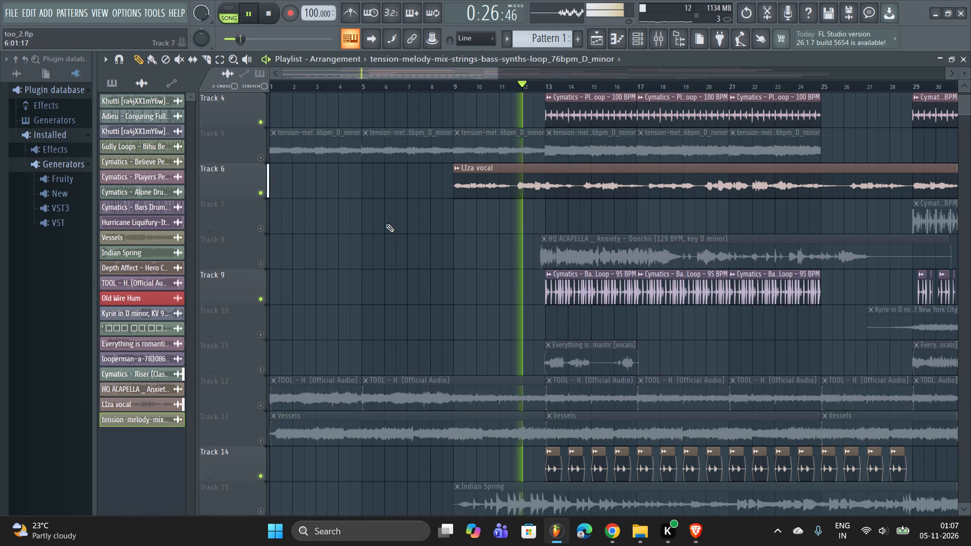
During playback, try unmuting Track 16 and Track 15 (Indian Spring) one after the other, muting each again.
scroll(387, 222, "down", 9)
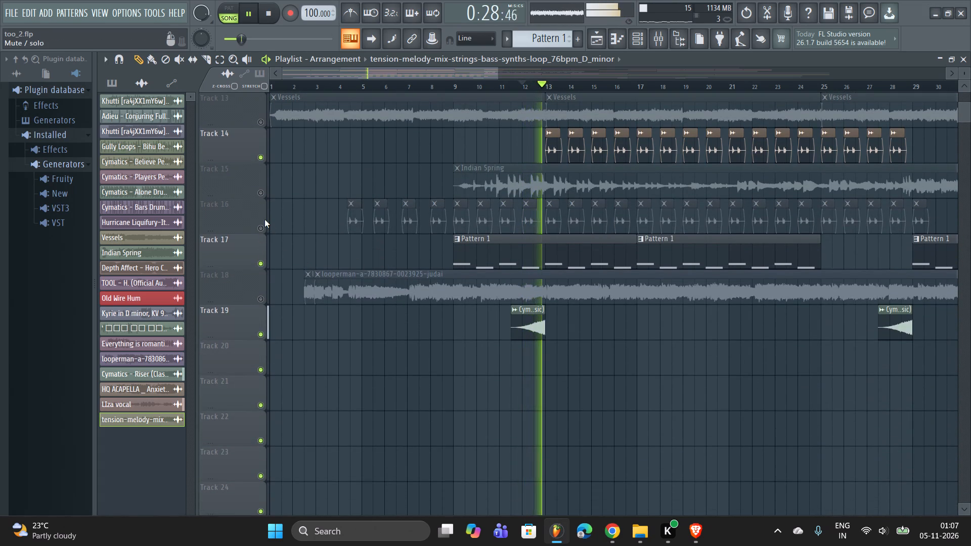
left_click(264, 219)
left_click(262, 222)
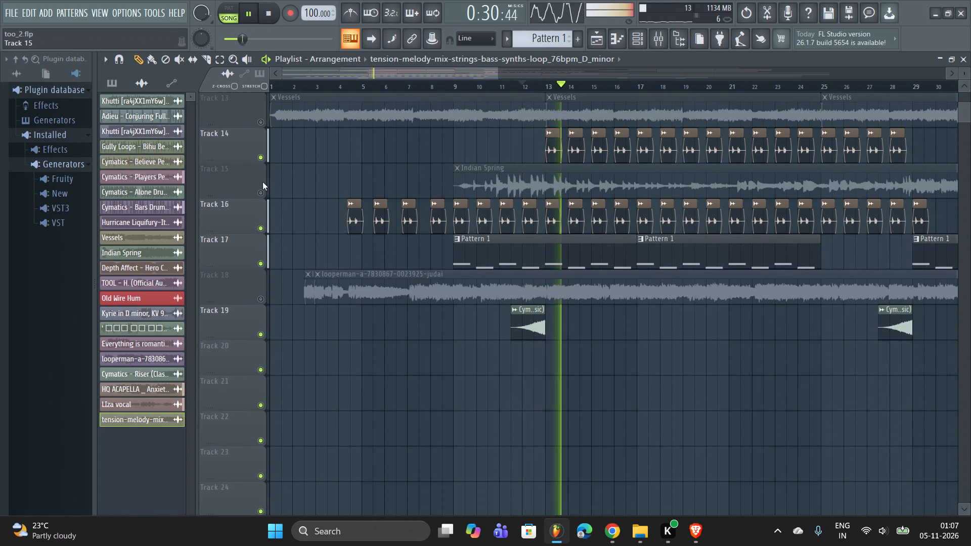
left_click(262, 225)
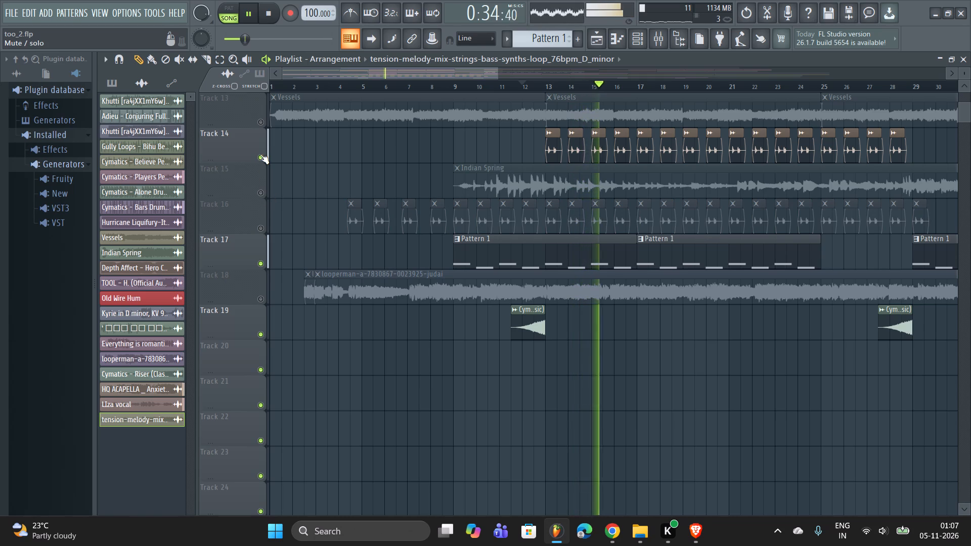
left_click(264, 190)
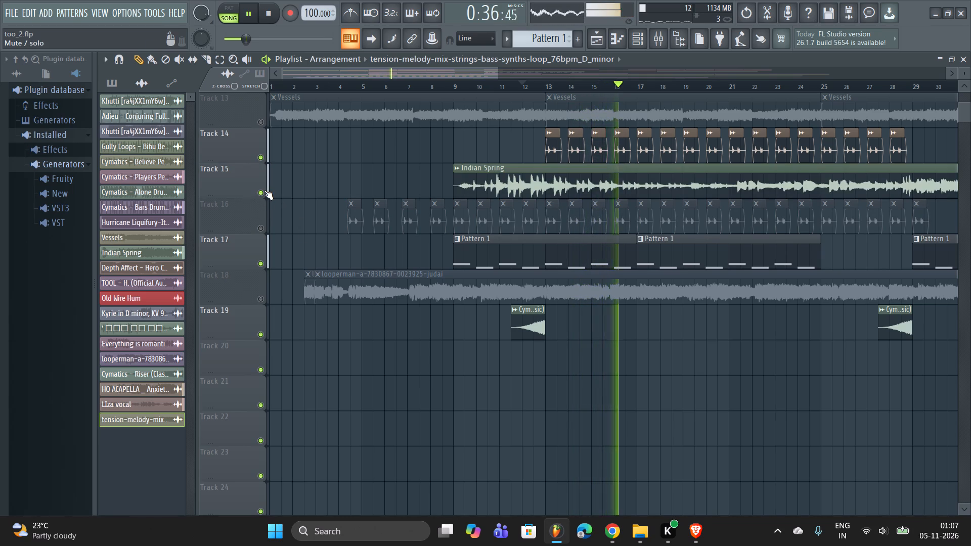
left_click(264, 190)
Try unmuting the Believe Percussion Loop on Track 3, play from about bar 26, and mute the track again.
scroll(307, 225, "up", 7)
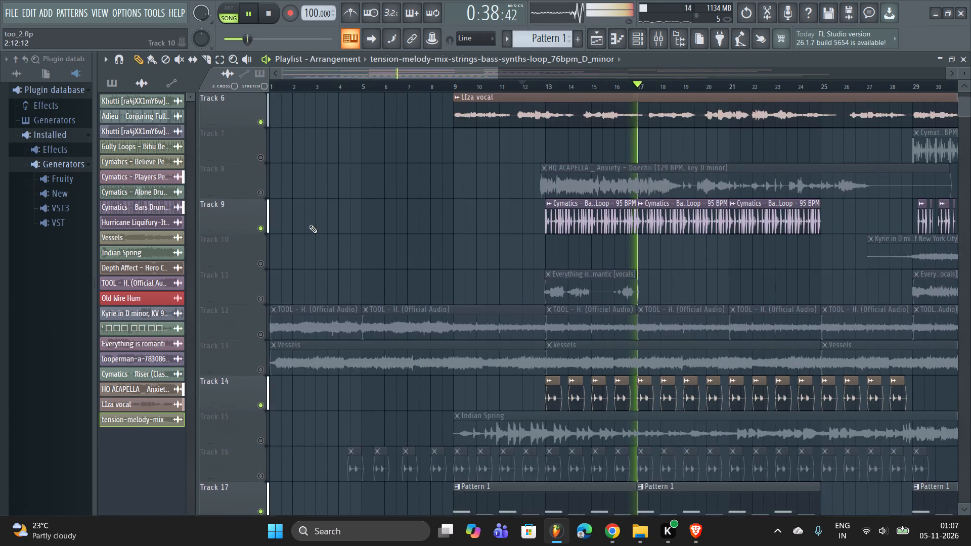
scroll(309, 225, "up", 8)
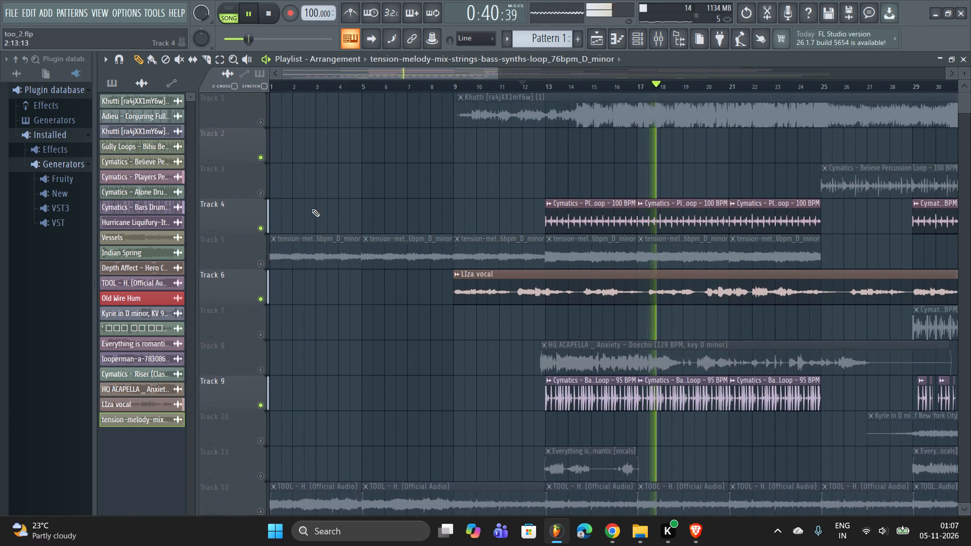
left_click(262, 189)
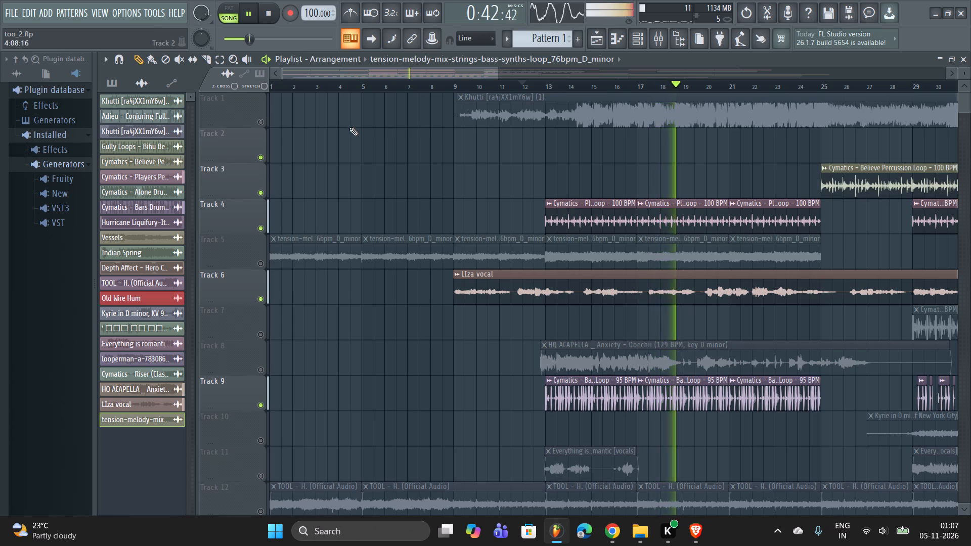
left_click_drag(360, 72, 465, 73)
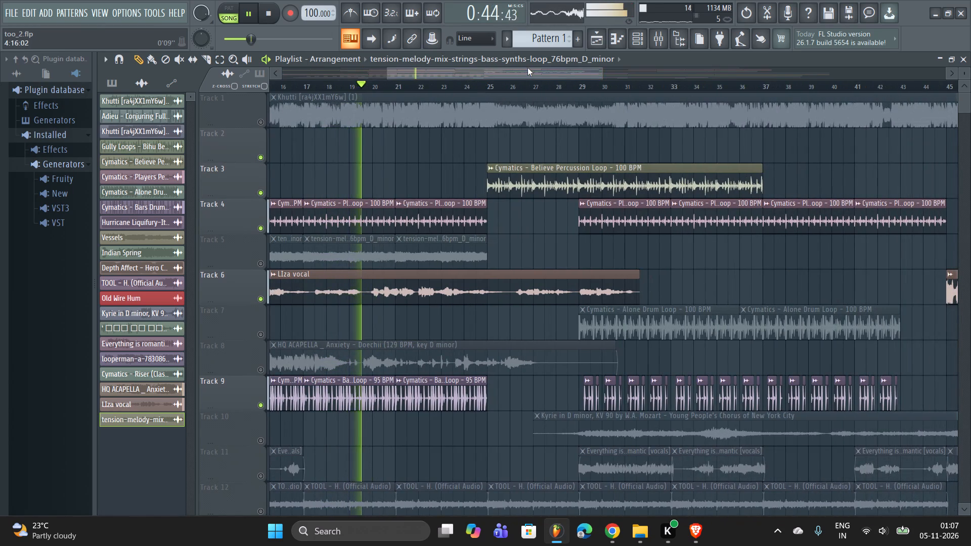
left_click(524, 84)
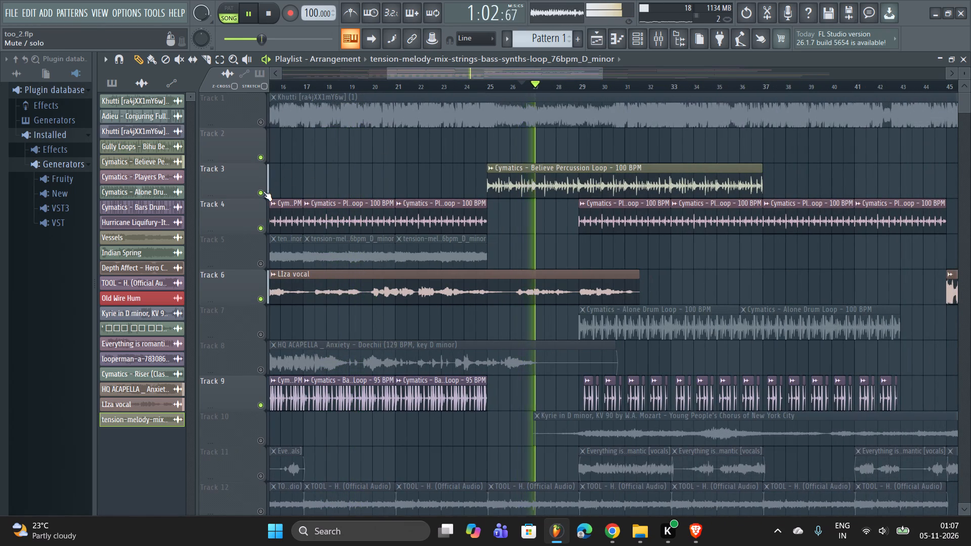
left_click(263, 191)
Unmute Track 7 with the Cymatics - Alone Drum Loop clips.
scroll(435, 173, "down", 4)
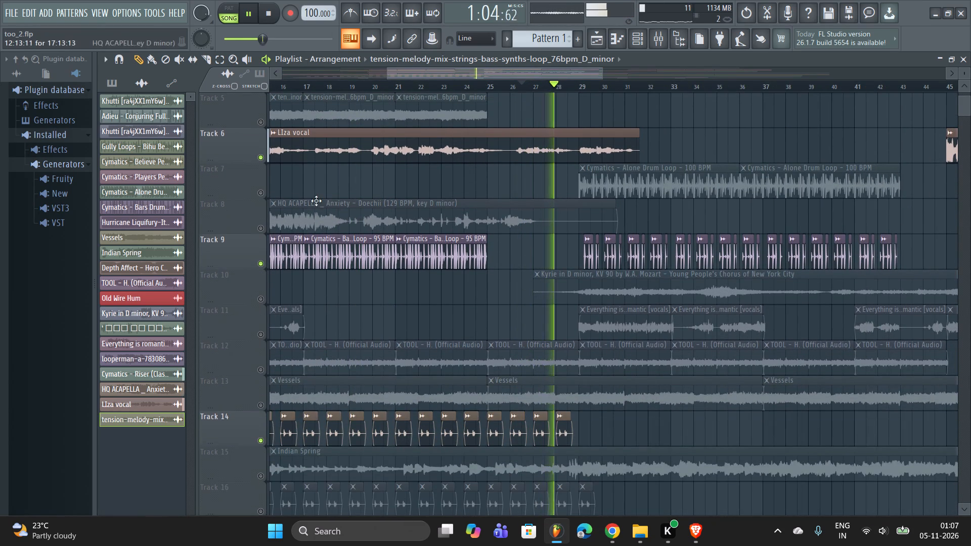
left_click(255, 195)
left_click(260, 194)
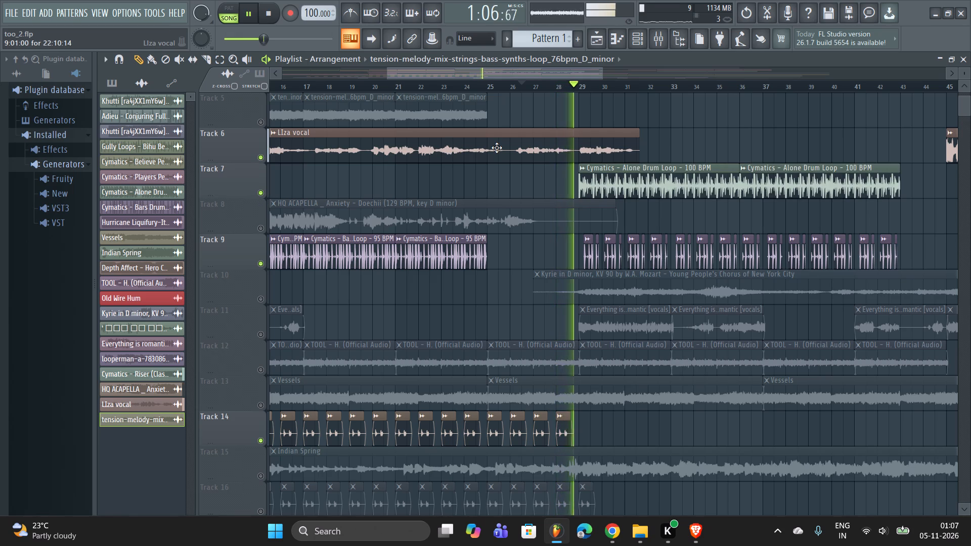
Add another LIza vocal clip on Track 5 at about bar 31, where the existing vocal ends, and unmute that track.
left_click(504, 149)
left_click(738, 144)
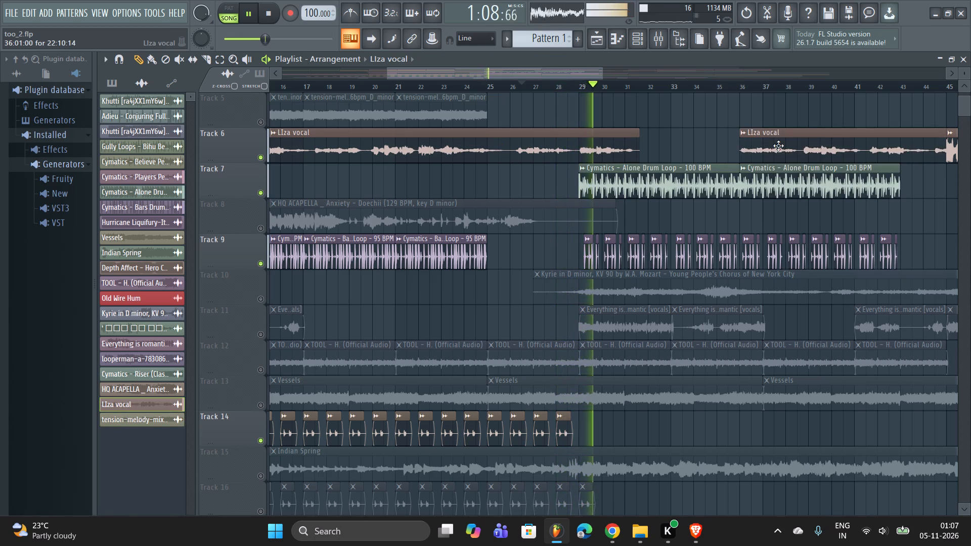
left_click_drag(778, 146, 673, 150)
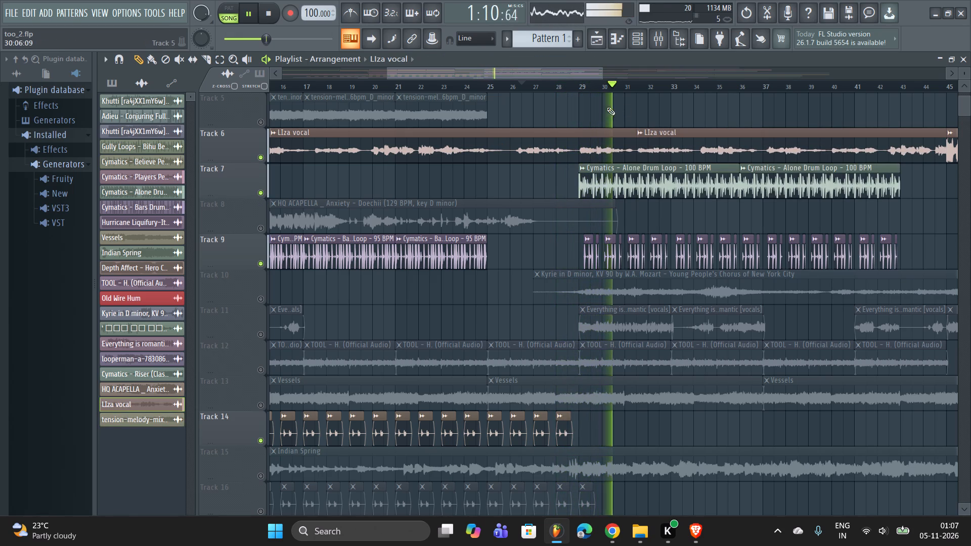
left_click_drag(684, 144, 681, 102)
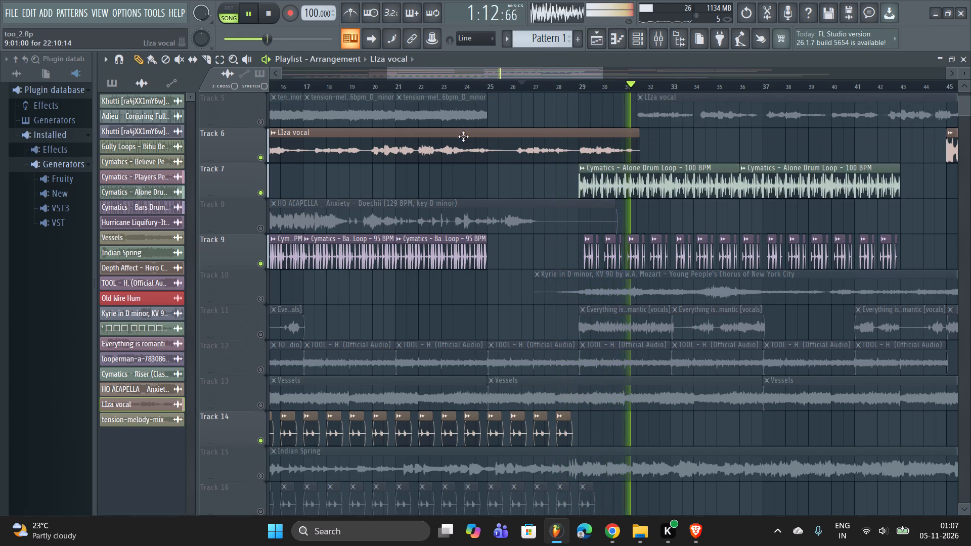
left_click(262, 114)
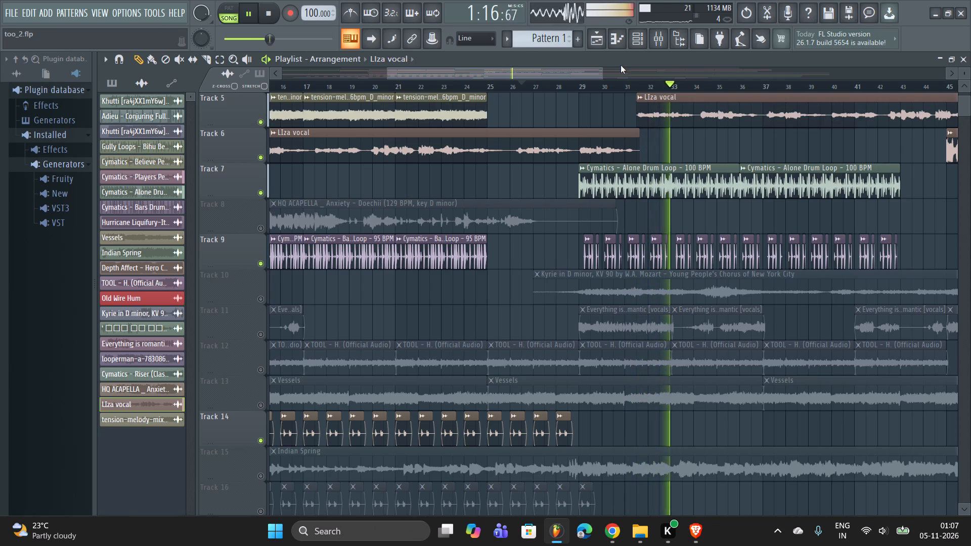
Insert an empty track directly below Track 5 and move the new LIza vocal clip down onto it at about bar 31.
left_click_drag(600, 71, 810, 94)
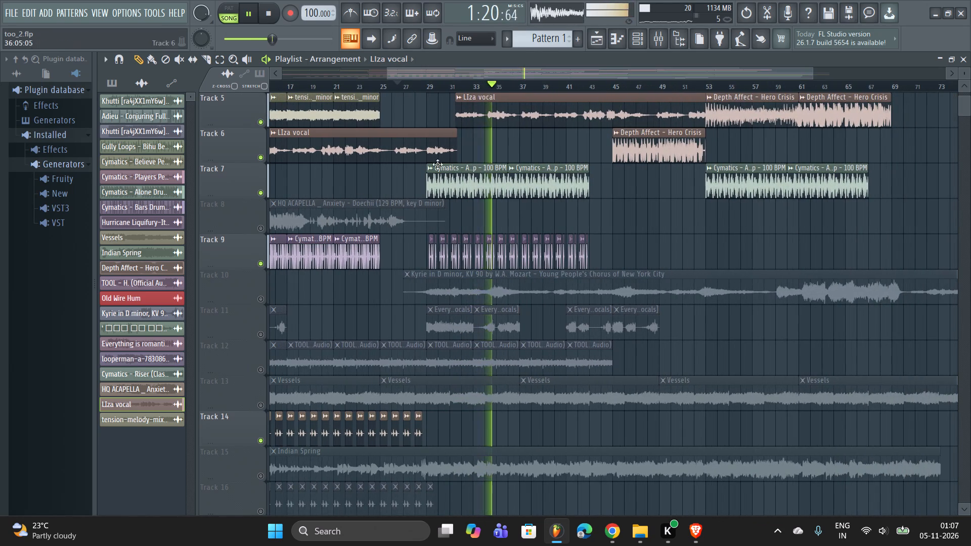
right_click(244, 133)
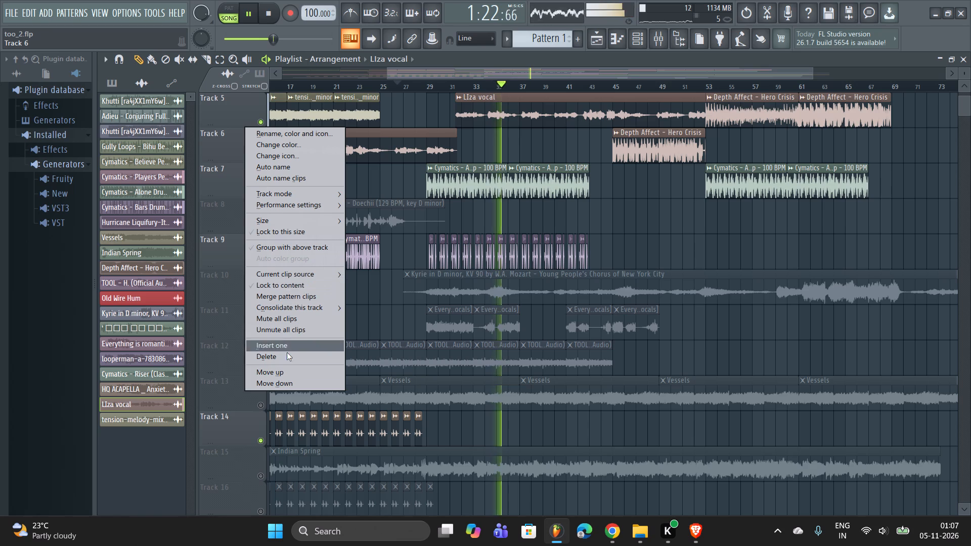
left_click(300, 343)
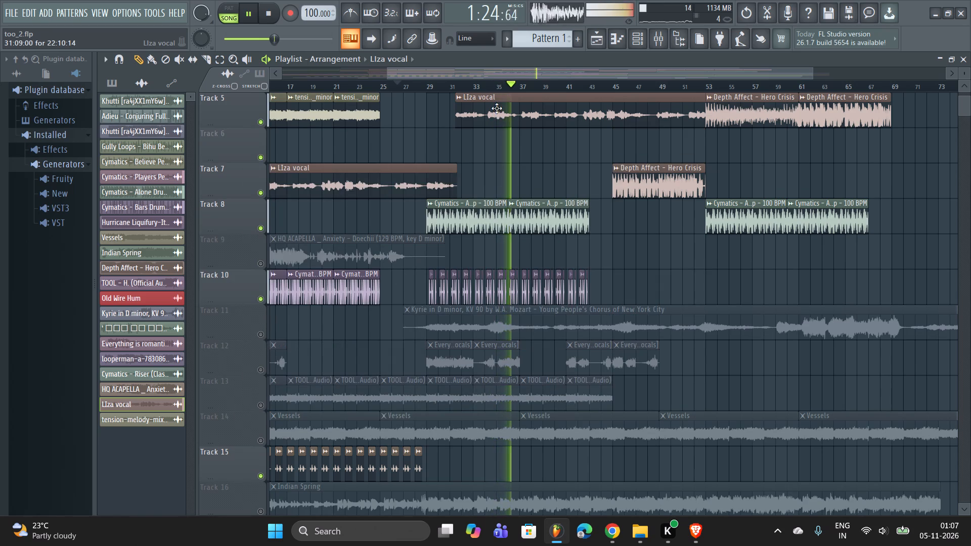
left_click_drag(497, 108, 501, 165)
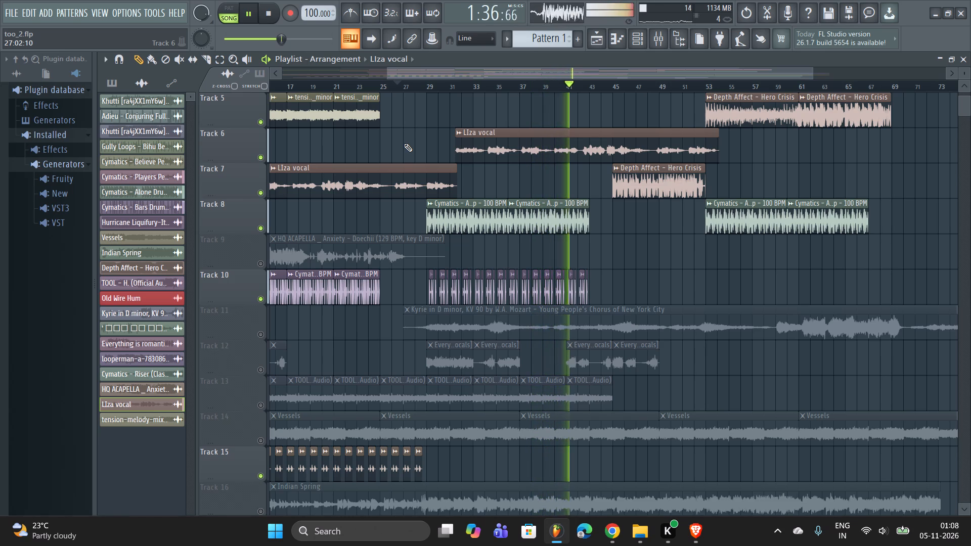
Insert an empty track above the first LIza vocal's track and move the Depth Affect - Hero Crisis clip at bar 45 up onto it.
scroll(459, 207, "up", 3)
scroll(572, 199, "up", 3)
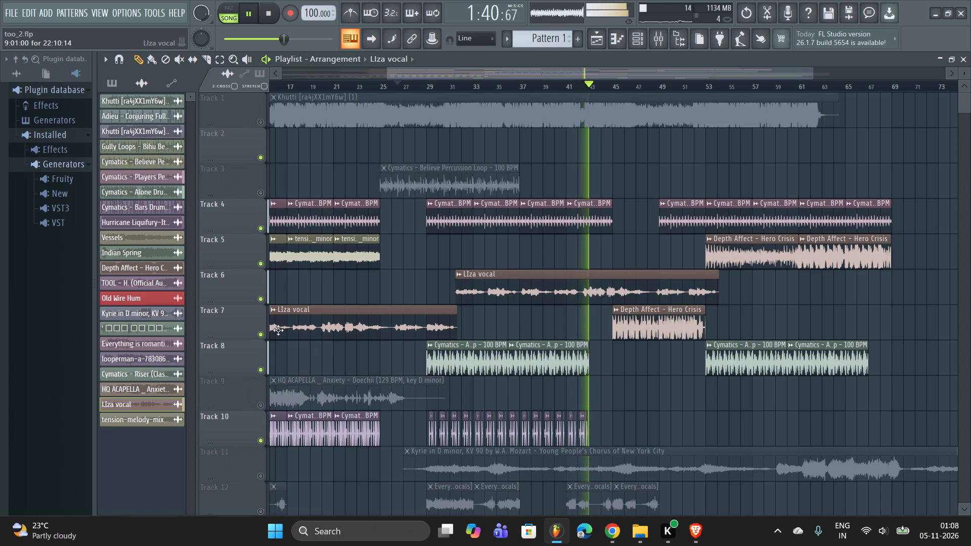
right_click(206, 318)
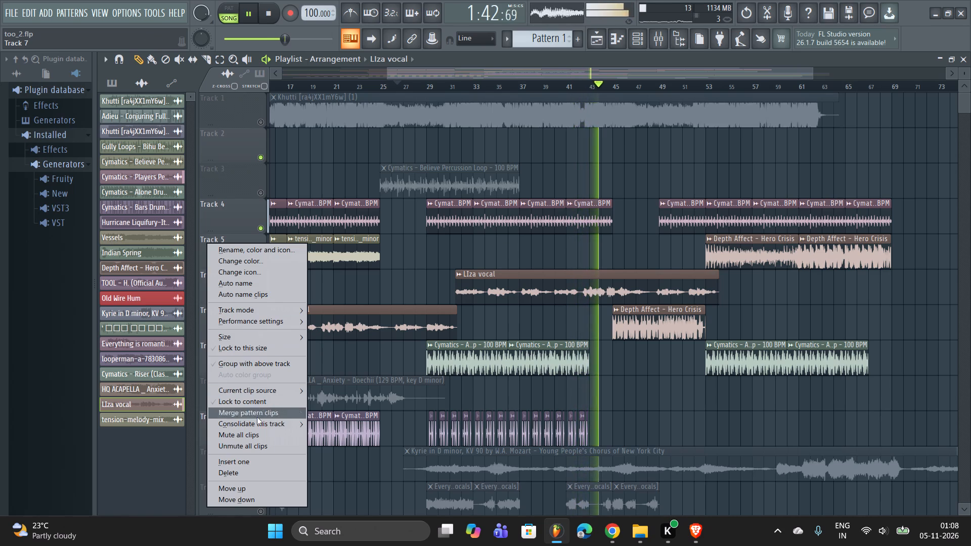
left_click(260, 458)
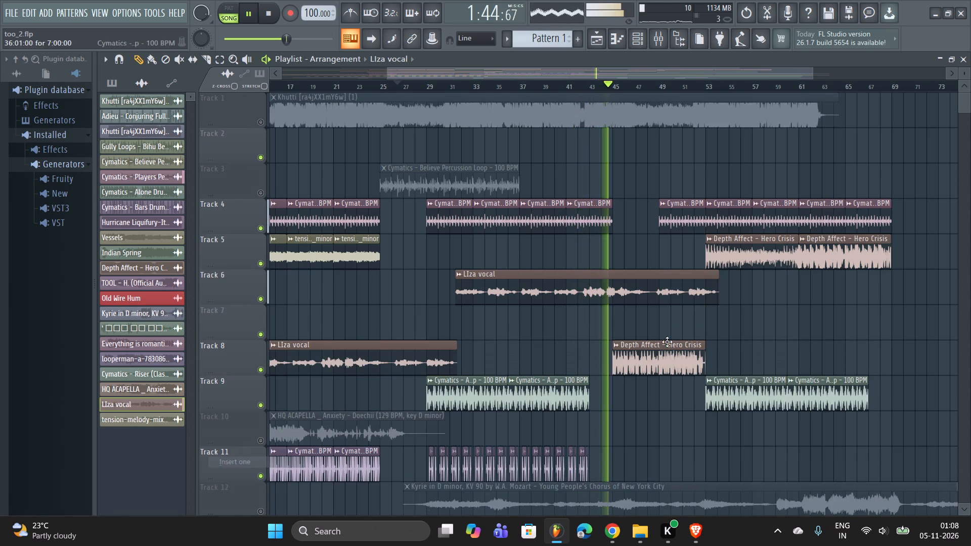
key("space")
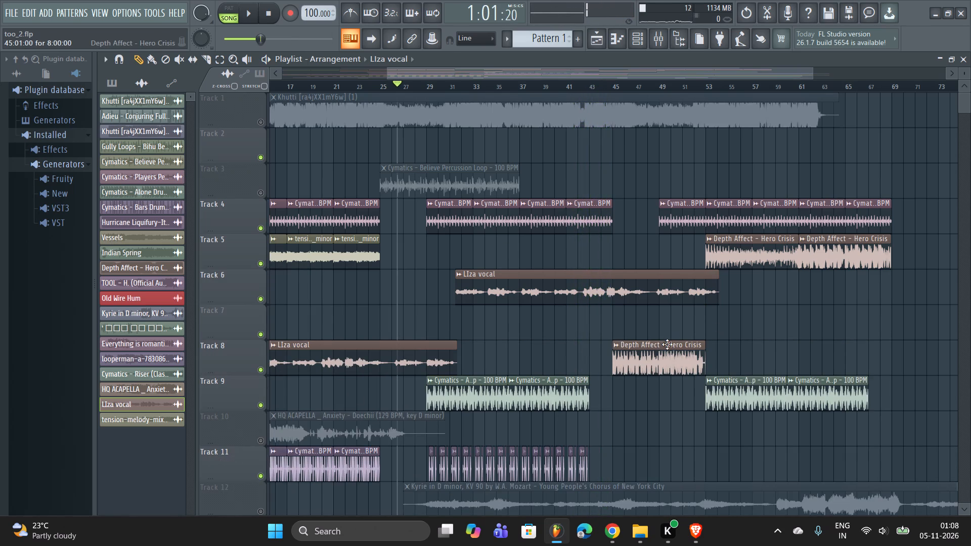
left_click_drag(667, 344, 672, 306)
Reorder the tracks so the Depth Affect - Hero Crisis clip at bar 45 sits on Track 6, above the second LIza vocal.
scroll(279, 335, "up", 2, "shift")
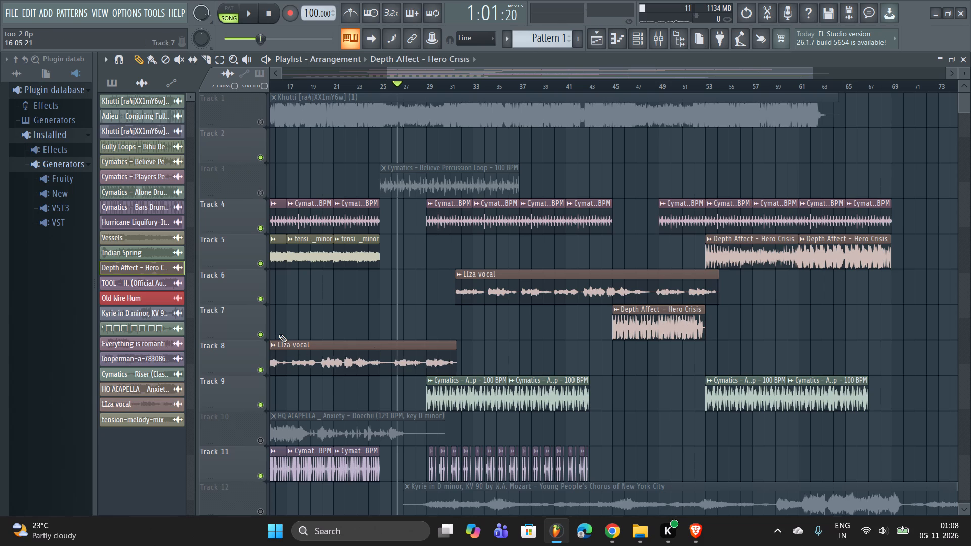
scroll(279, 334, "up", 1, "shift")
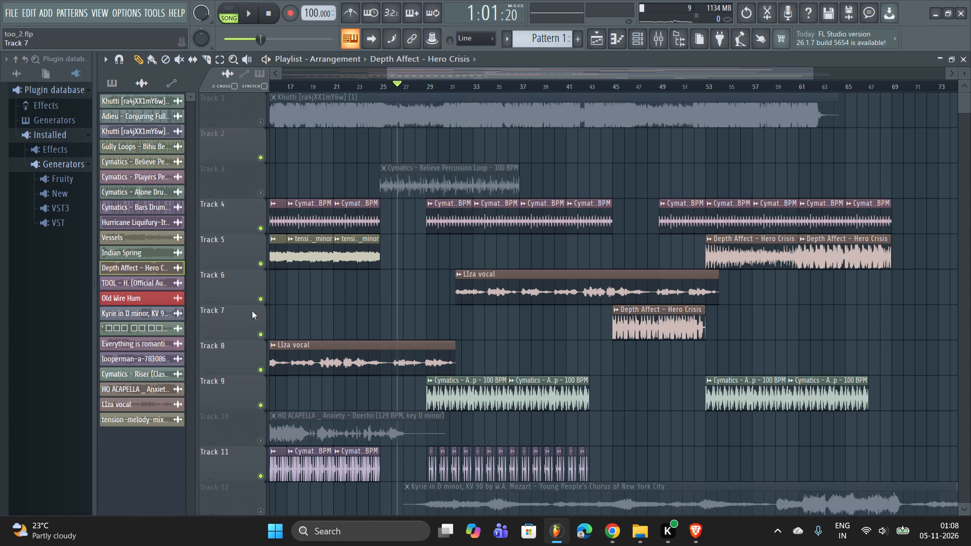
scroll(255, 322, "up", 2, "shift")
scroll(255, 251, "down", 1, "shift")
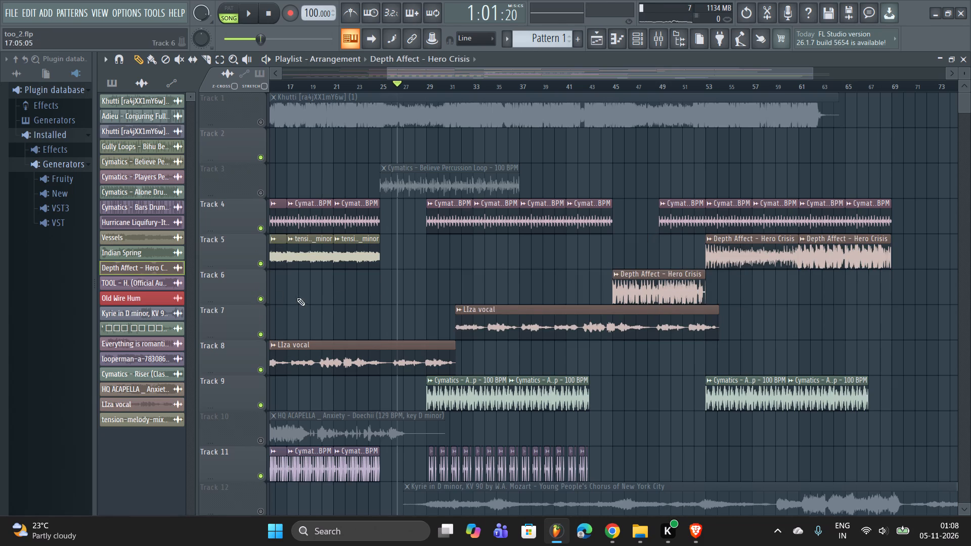
Play the arrangement from about bar 40, and replay the section from about bar 48.
key("space")
left_click(557, 87)
scroll(660, 296, "down", 4)
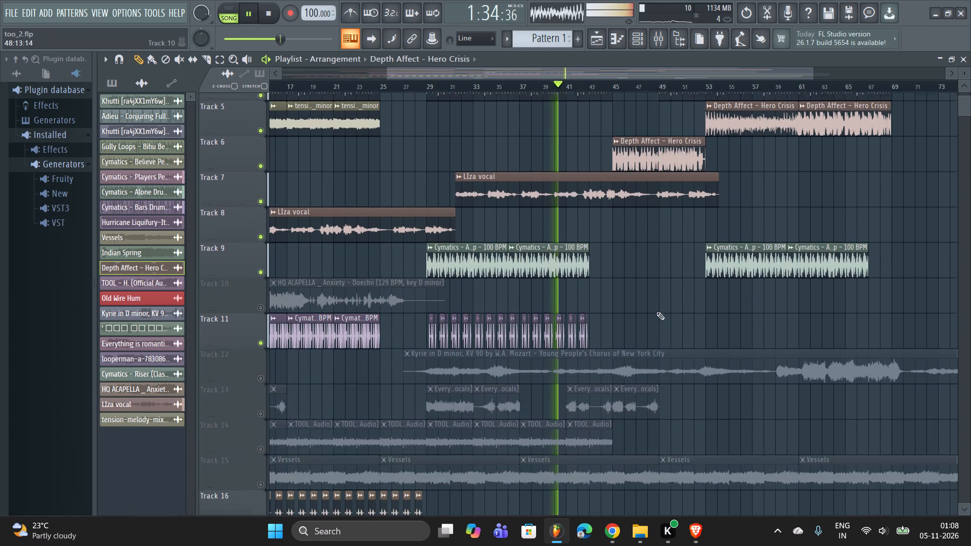
right_click(657, 279)
scroll(660, 276, "up", 3)
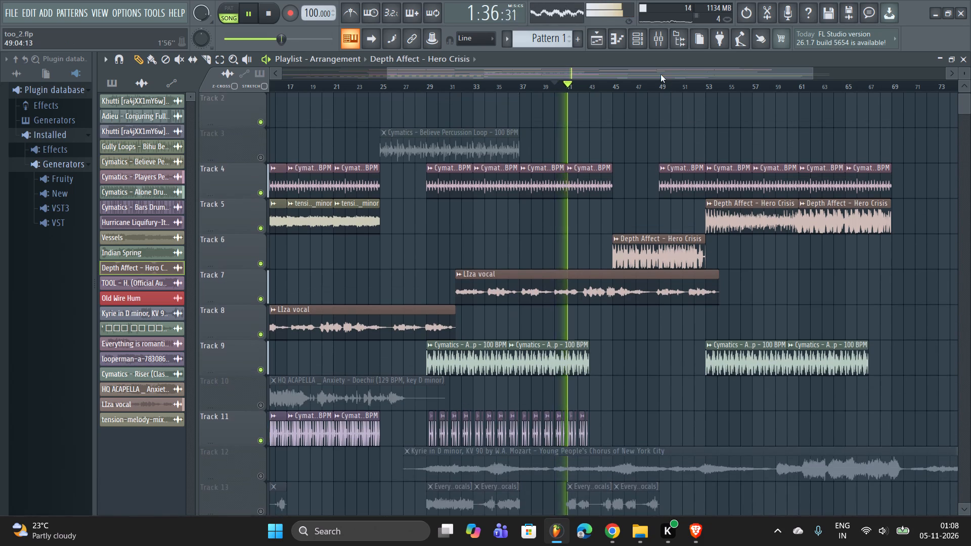
left_click(645, 81)
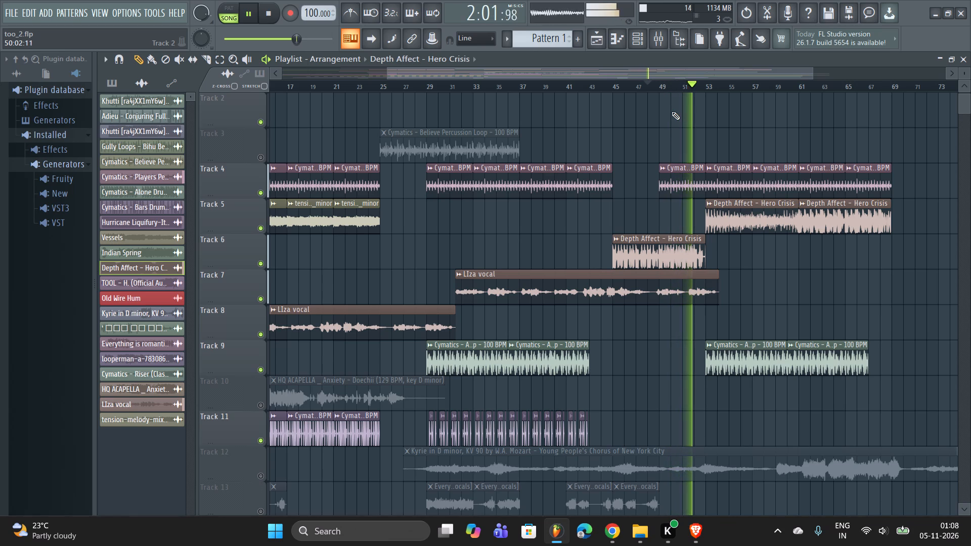
left_click(649, 81)
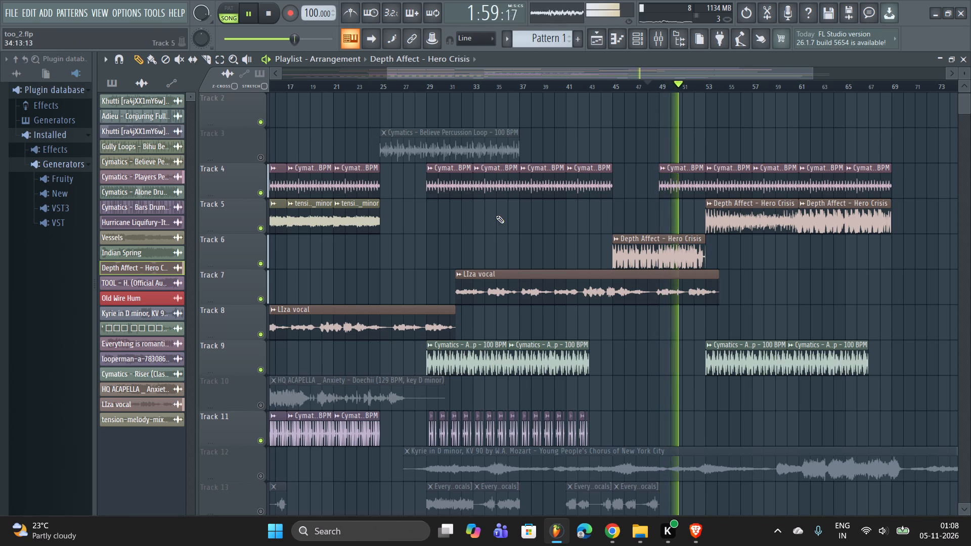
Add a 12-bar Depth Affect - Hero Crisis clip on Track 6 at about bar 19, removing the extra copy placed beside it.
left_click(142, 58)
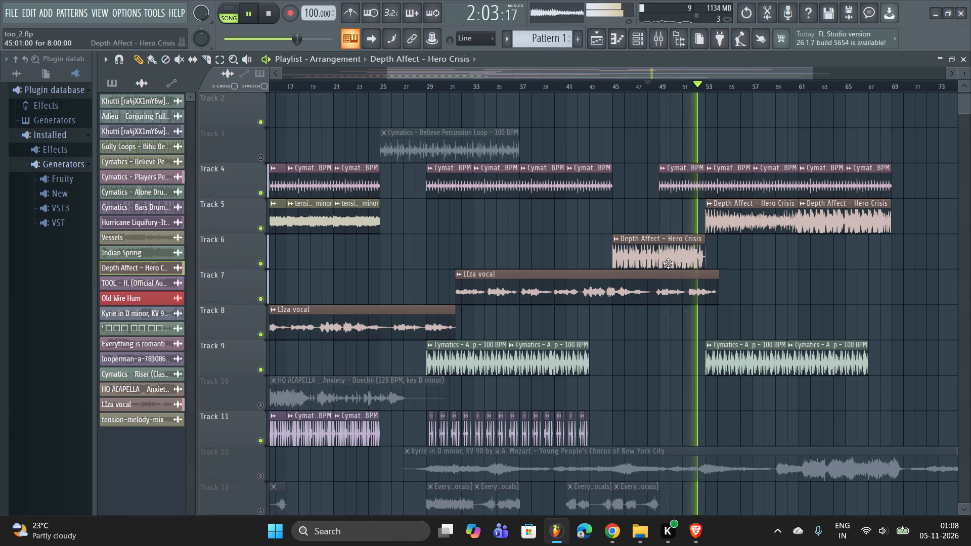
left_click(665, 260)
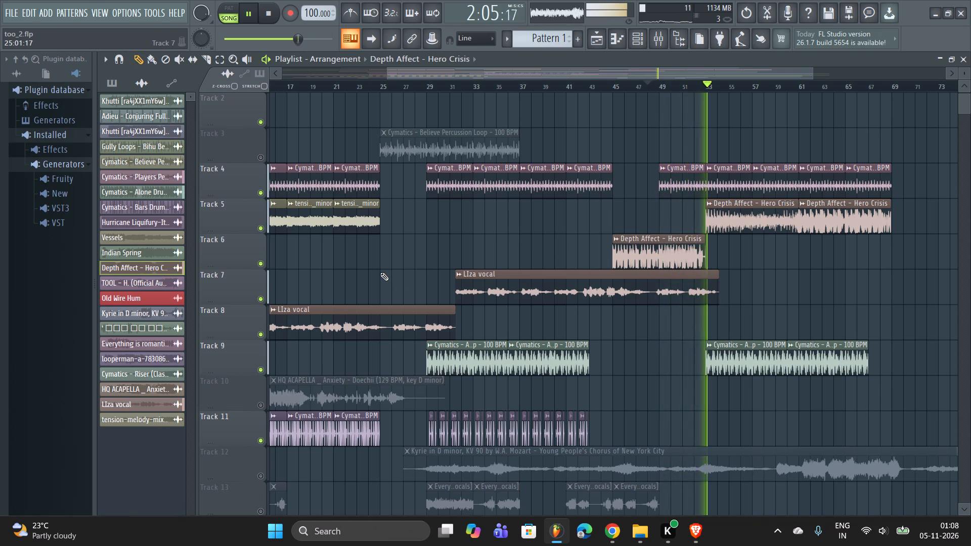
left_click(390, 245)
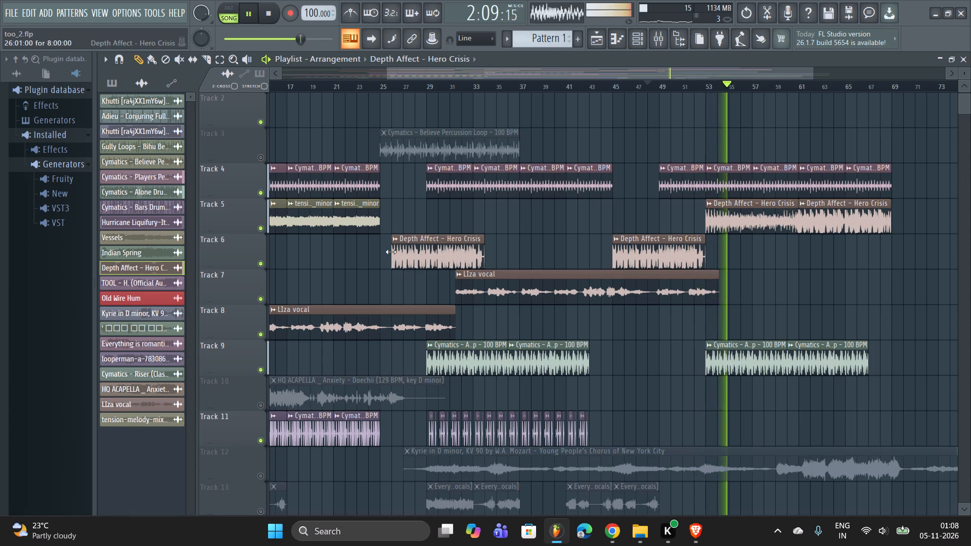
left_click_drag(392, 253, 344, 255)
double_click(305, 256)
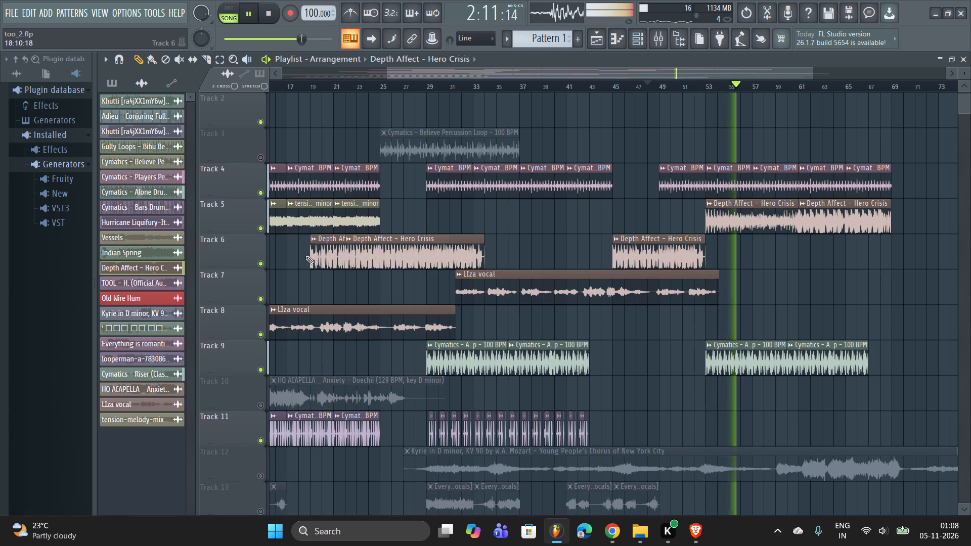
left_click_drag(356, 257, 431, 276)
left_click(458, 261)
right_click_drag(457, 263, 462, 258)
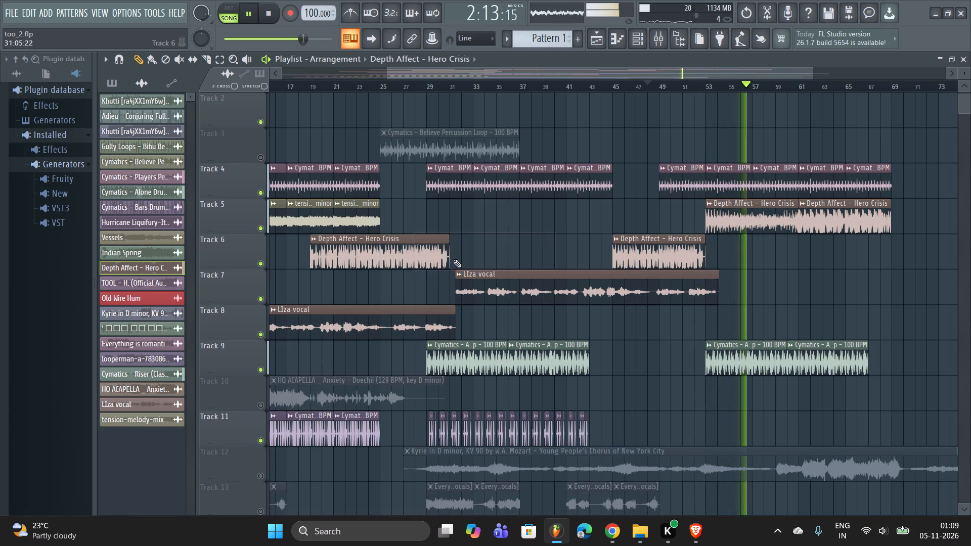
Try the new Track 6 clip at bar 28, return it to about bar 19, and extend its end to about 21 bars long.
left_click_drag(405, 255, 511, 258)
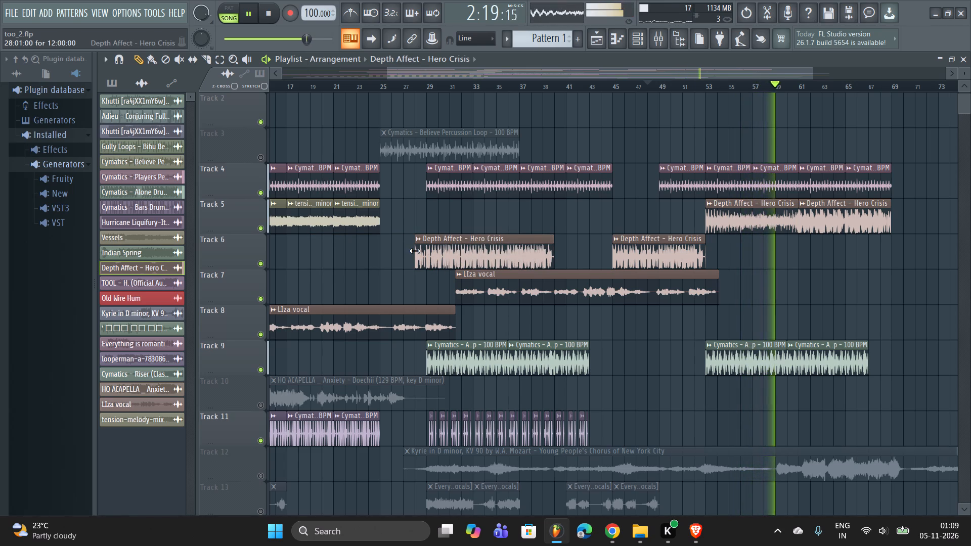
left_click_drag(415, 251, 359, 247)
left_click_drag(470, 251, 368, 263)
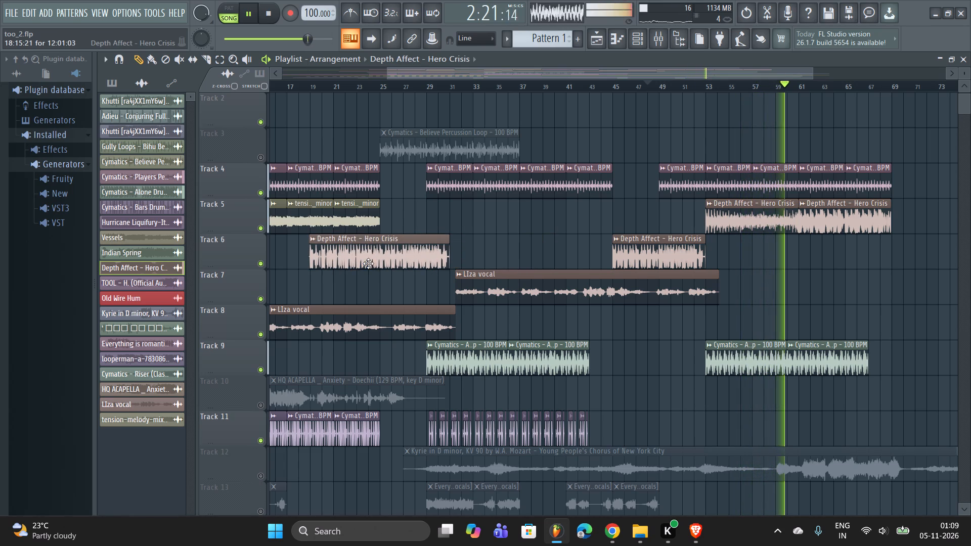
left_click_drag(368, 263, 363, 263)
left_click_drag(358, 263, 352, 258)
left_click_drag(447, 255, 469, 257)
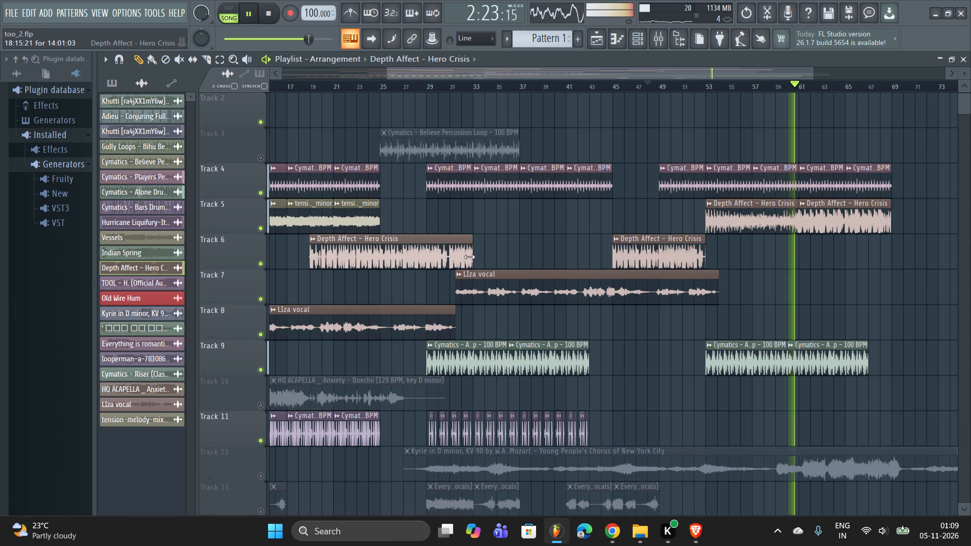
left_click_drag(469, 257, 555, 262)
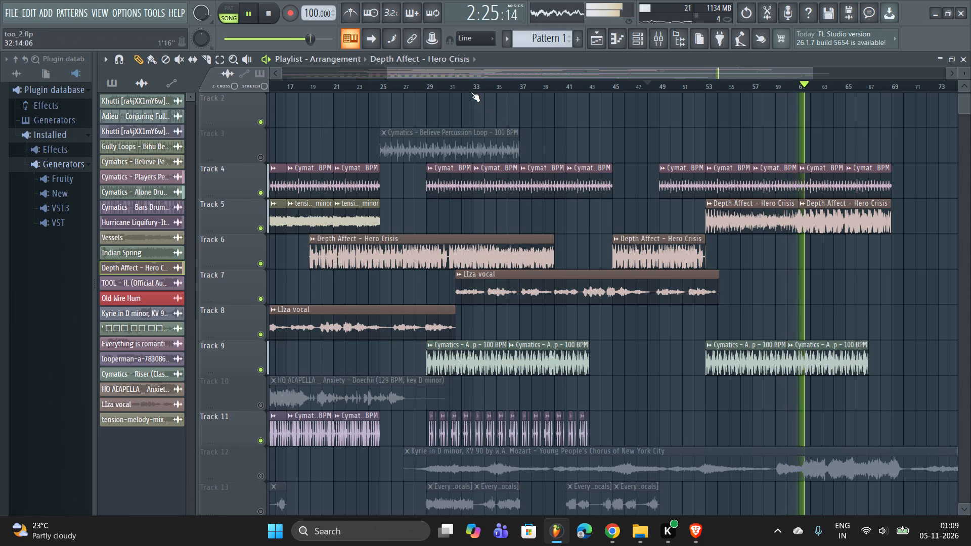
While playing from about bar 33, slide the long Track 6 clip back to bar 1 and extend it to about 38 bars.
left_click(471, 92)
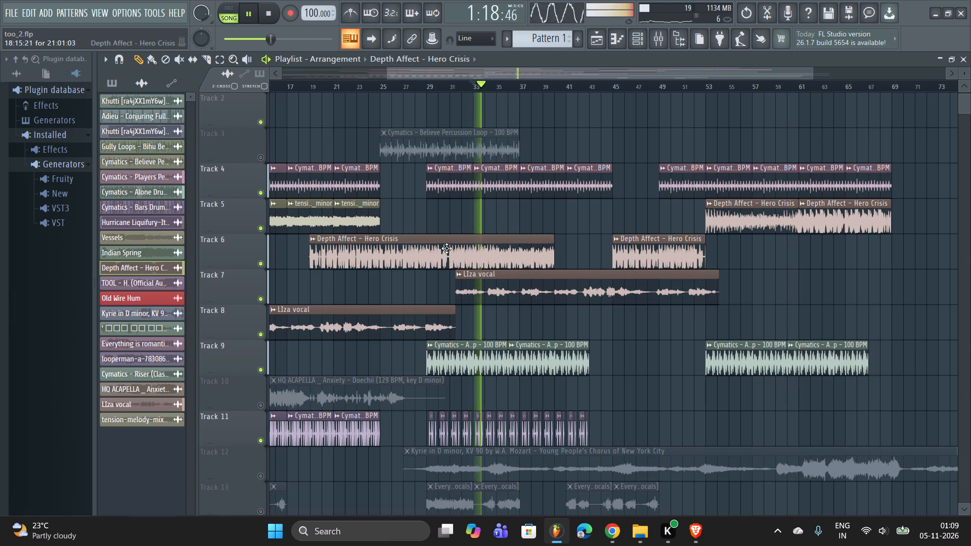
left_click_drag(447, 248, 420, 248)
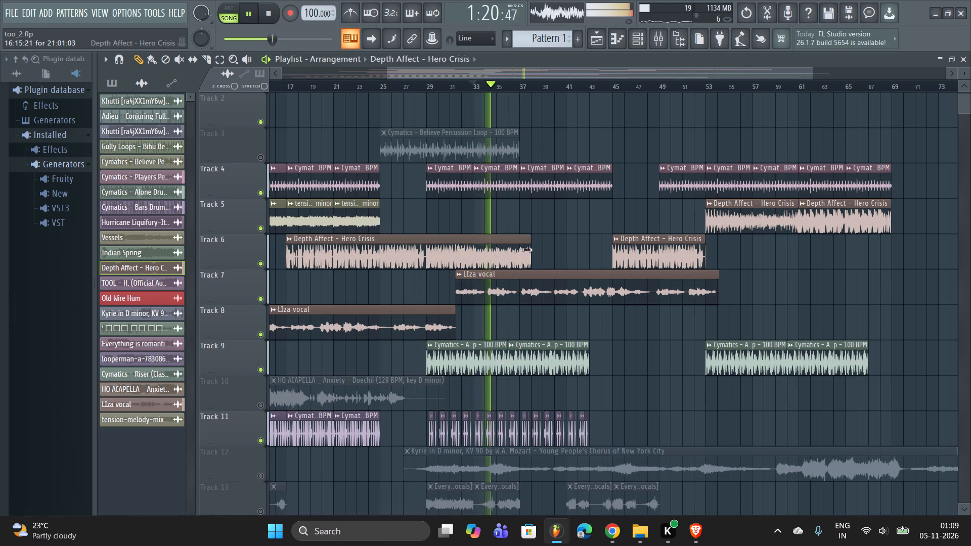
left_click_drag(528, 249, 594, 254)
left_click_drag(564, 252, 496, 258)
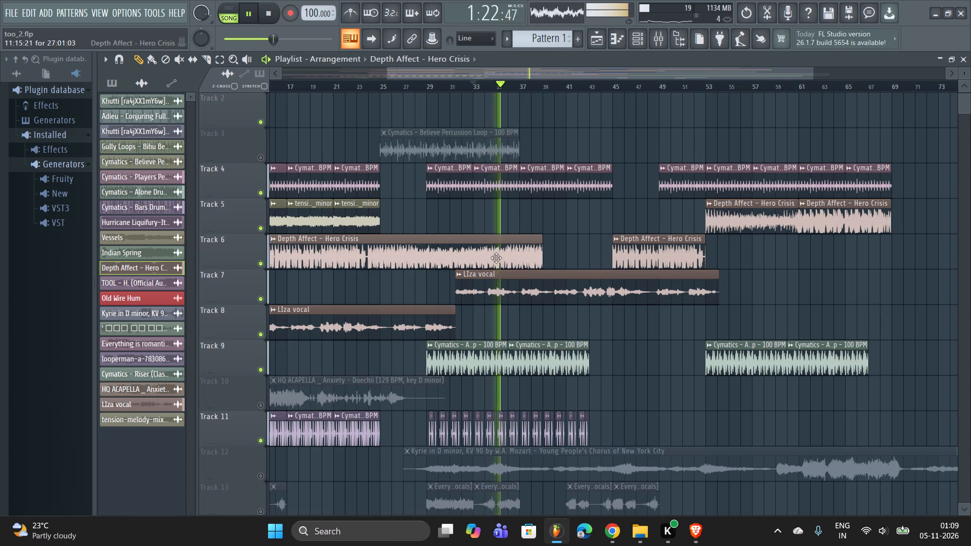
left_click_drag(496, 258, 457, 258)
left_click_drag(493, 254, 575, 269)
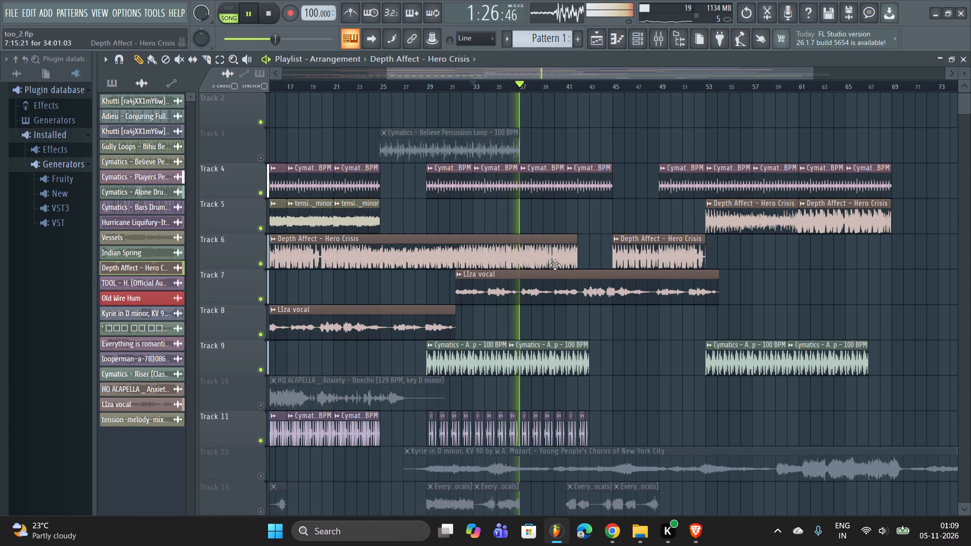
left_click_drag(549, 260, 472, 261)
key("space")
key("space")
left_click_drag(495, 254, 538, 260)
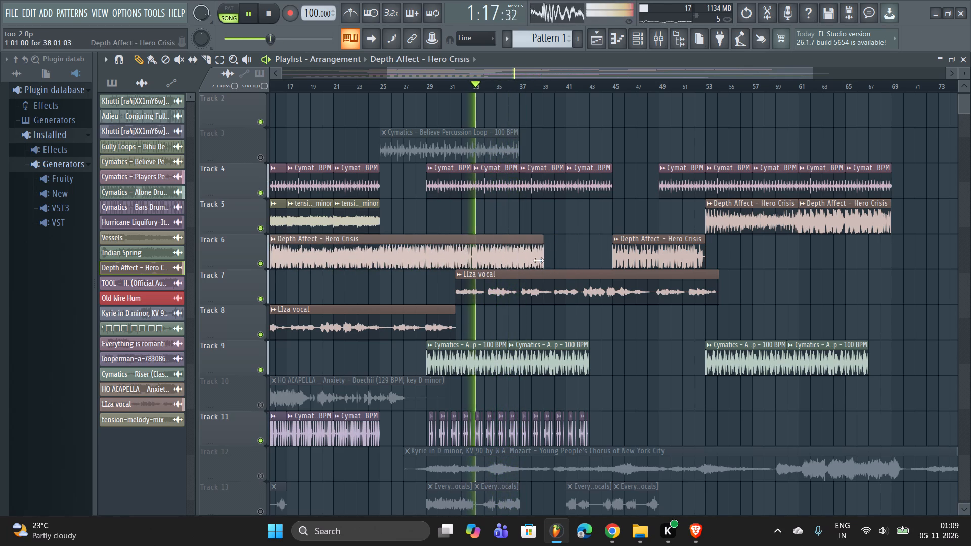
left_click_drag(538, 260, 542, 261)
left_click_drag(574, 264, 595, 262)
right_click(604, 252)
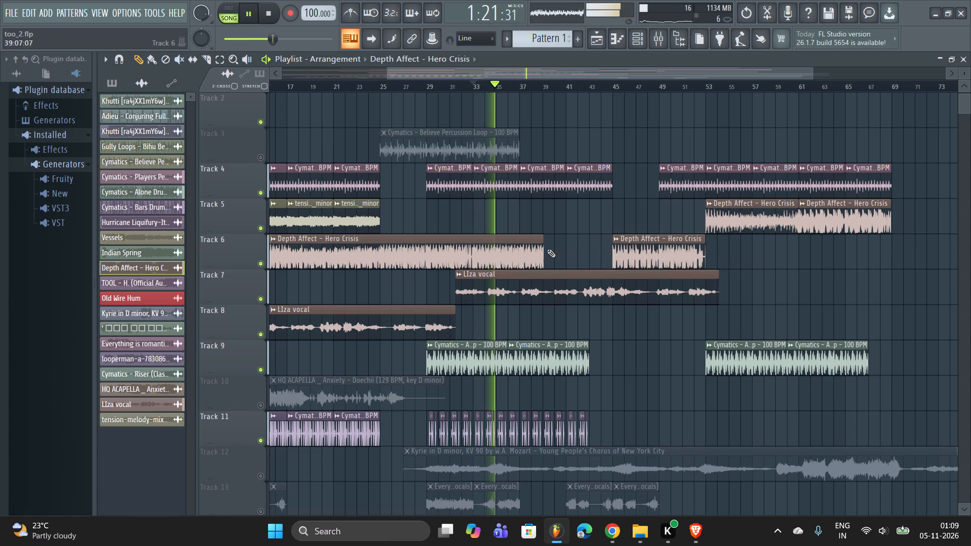
Open the olap[ali edm project from the Album Ep folder, discarding the unsaved changes to too_2.flp.
left_click(645, 522)
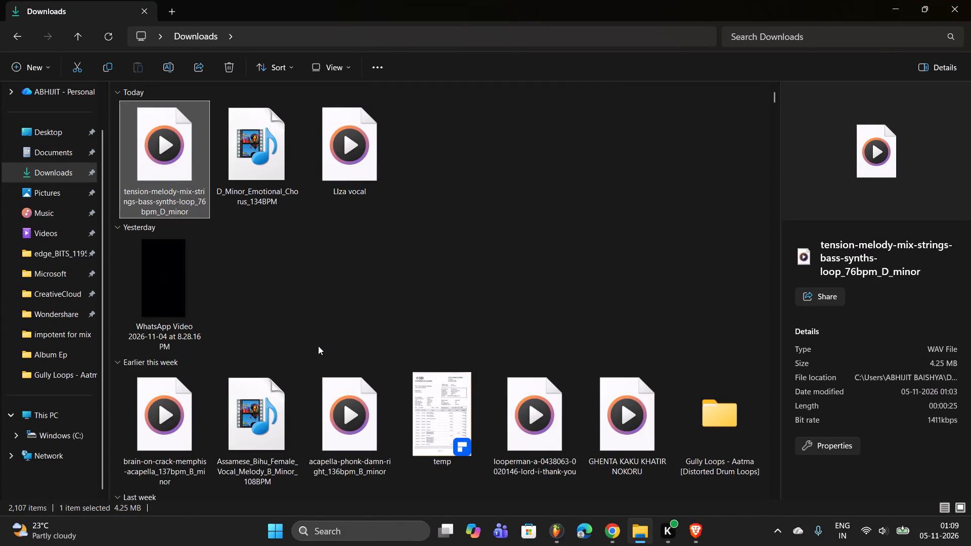
left_click(70, 351)
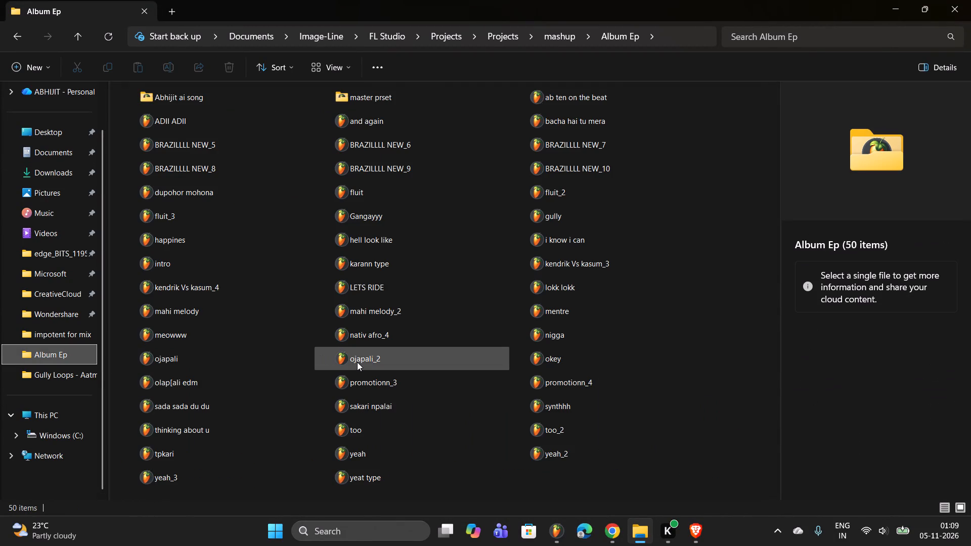
left_click(357, 362)
double_click(231, 381)
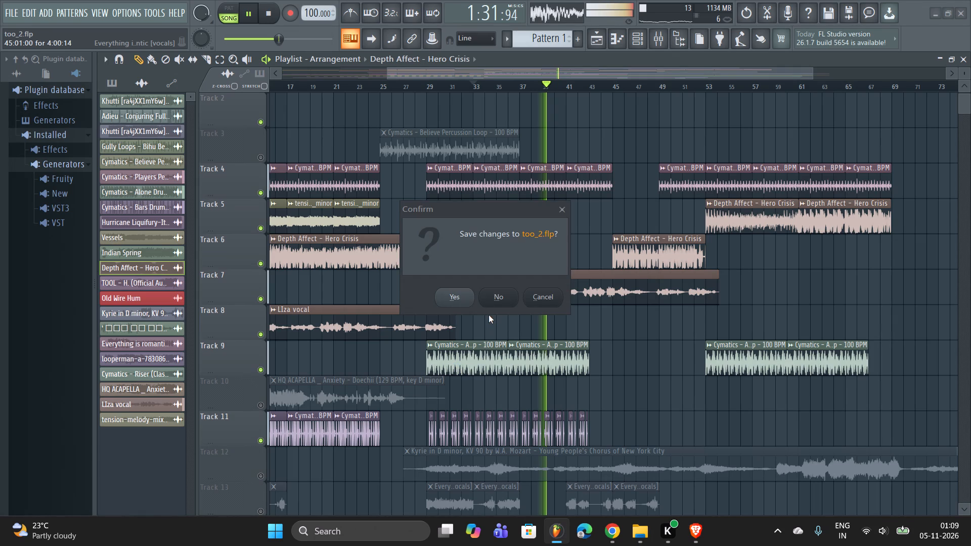
left_click(495, 299)
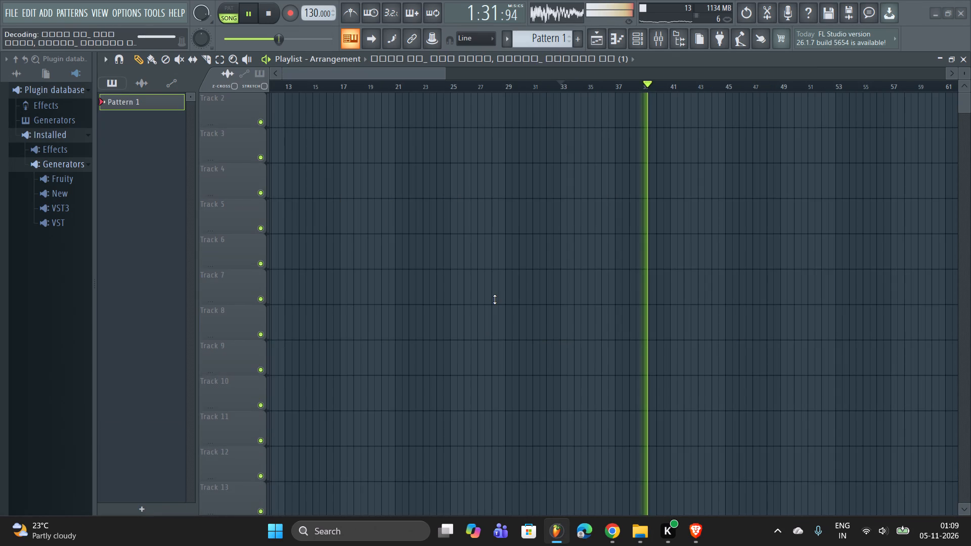